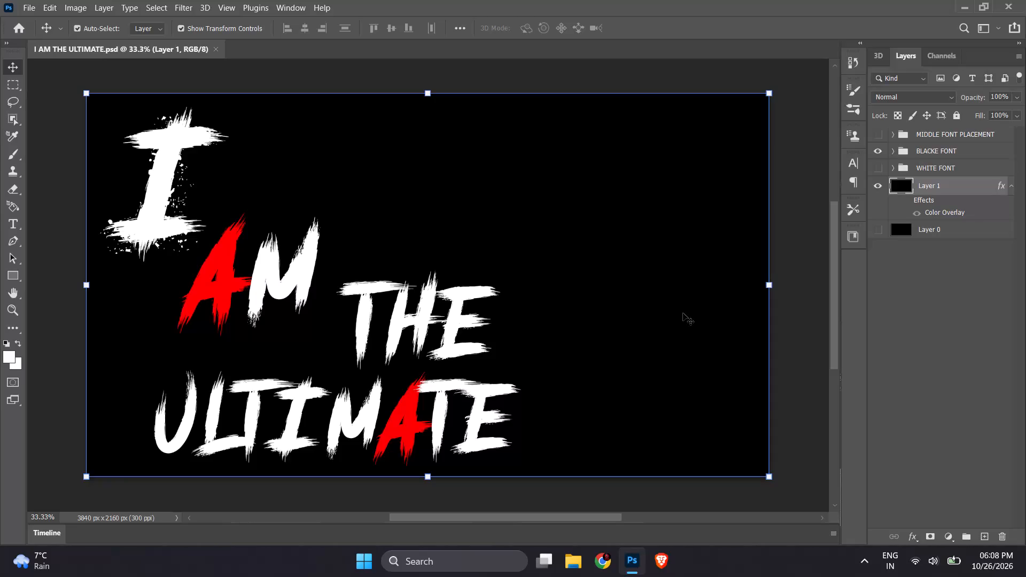
Show Layer 0 and enable the effects of Layer 1 so its Color Overlay gives a white background.
{"action": "left_click", "coordinate": [876, 231]}
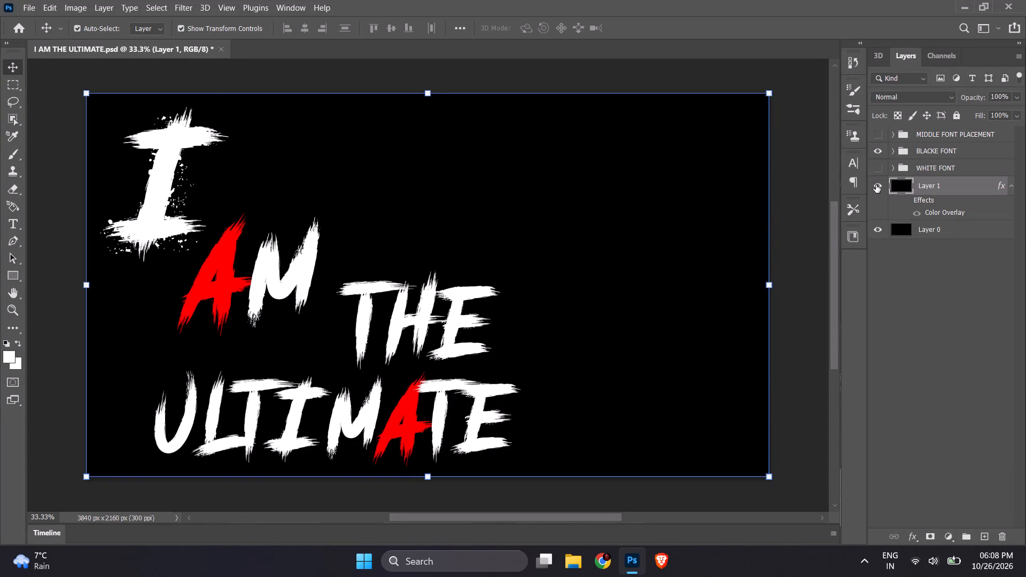
{"action": "left_click", "coordinate": [876, 185]}
{"action": "left_click", "coordinate": [876, 185]}
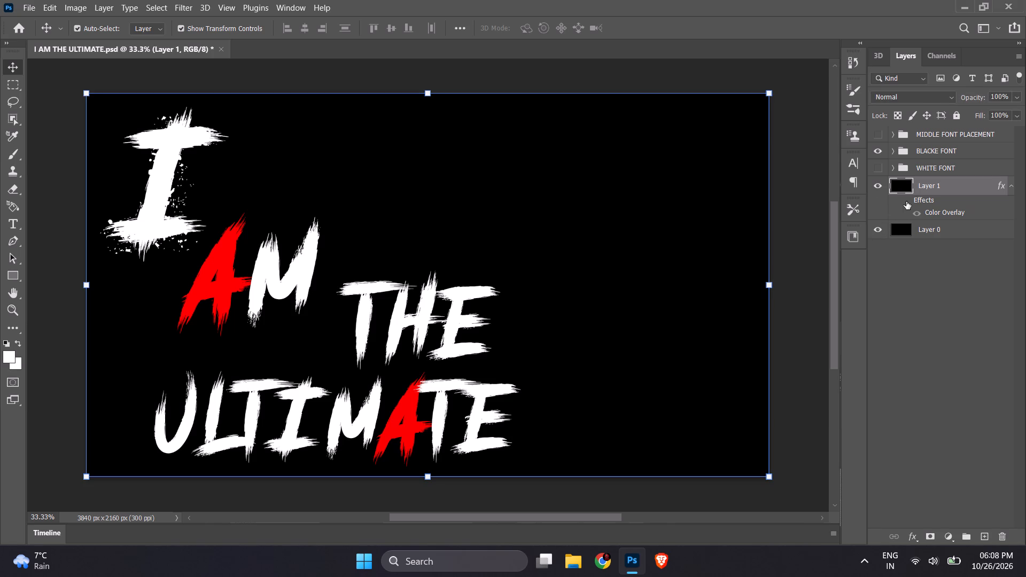
{"action": "left_click", "coordinate": [906, 201]}
{"action": "left_click", "coordinate": [880, 186]}
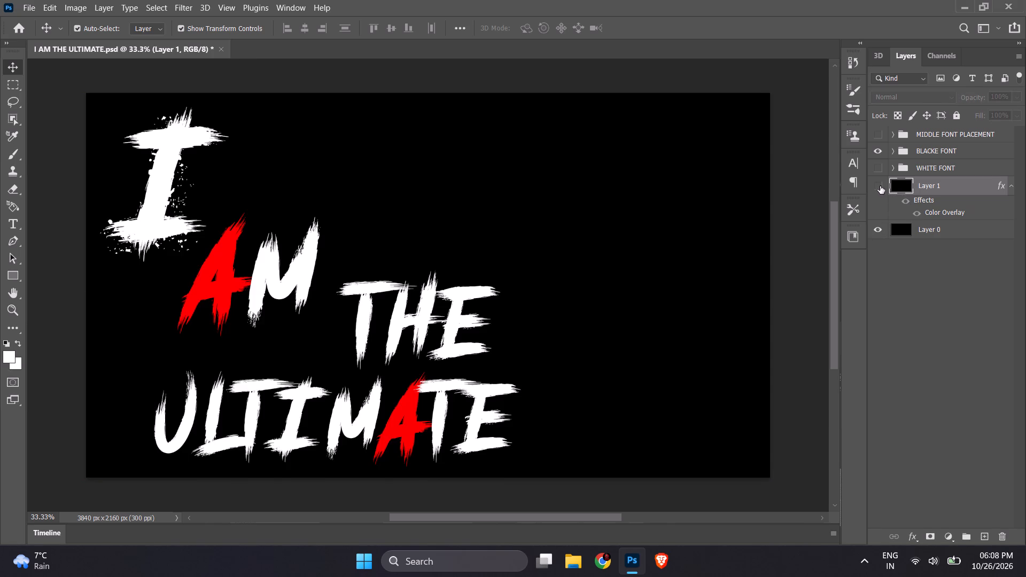
{"action": "left_click", "coordinate": [875, 181]}
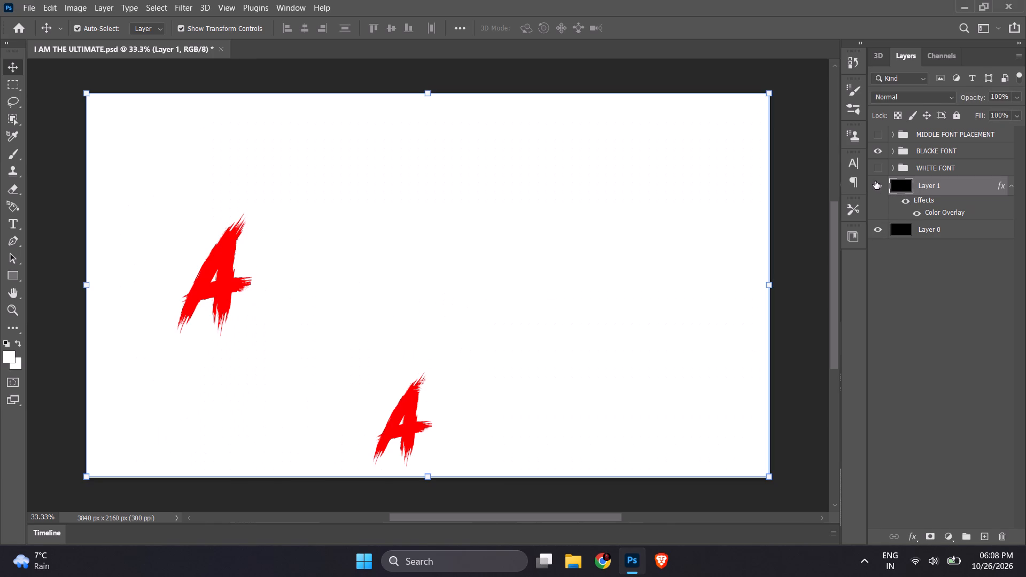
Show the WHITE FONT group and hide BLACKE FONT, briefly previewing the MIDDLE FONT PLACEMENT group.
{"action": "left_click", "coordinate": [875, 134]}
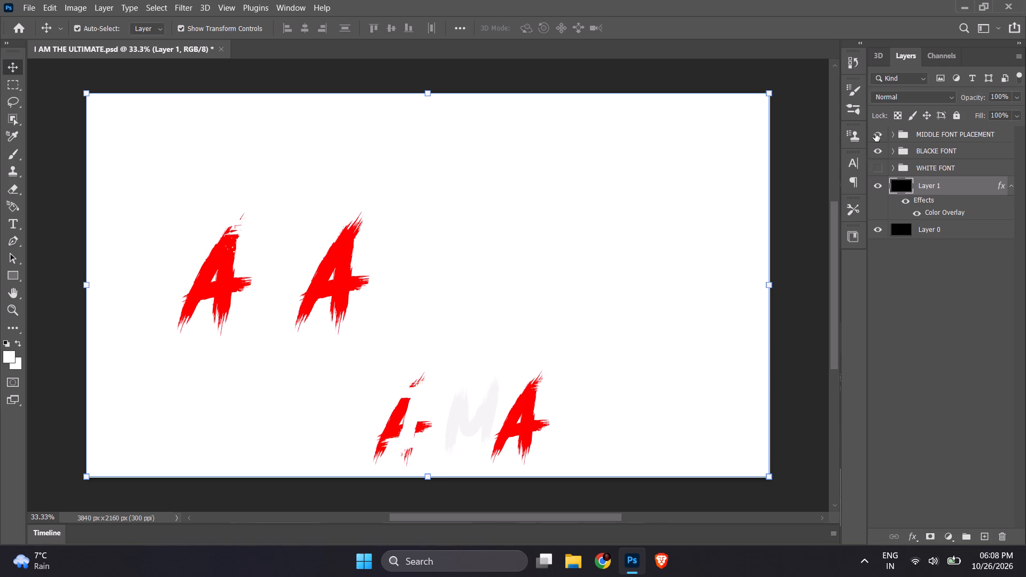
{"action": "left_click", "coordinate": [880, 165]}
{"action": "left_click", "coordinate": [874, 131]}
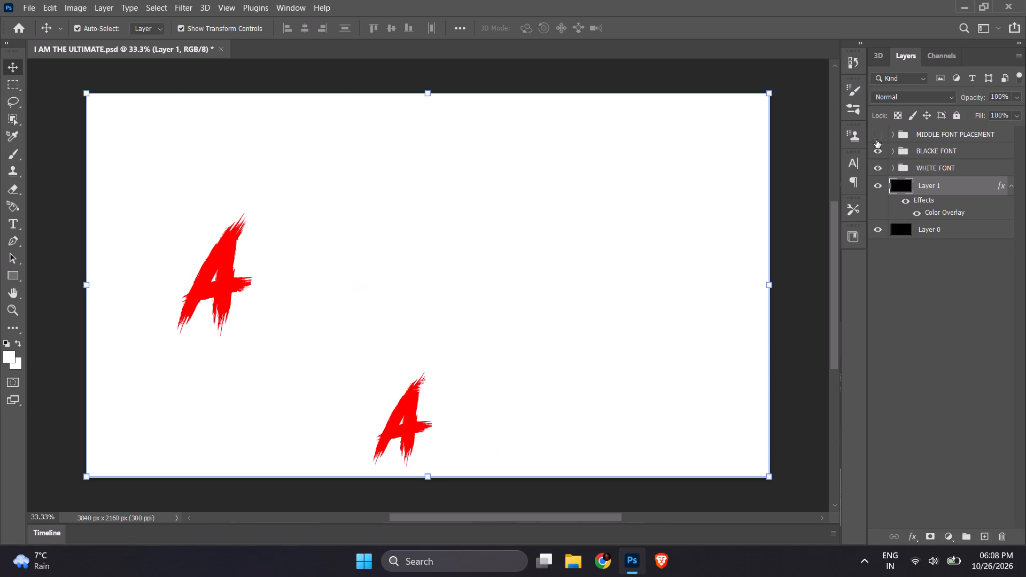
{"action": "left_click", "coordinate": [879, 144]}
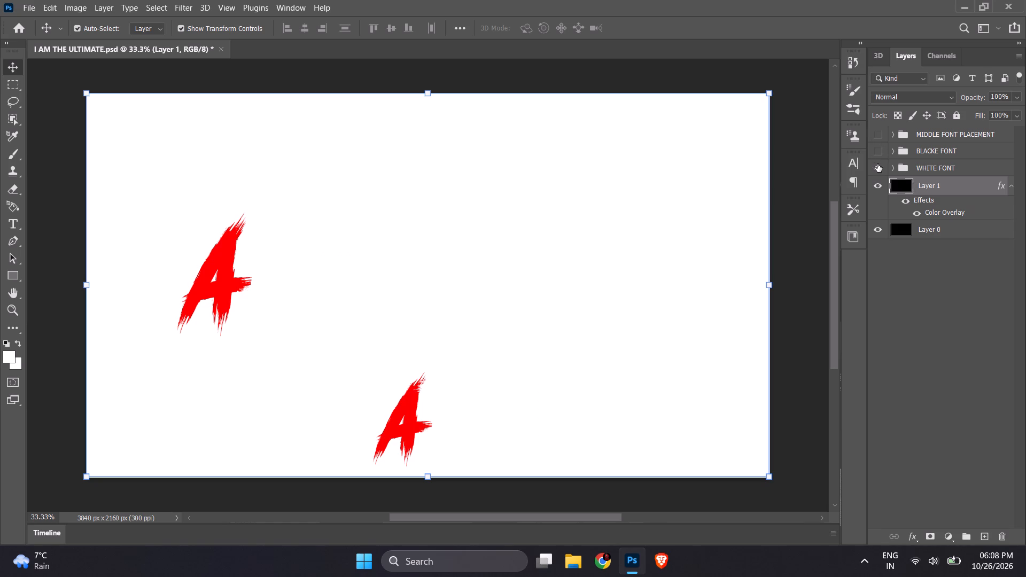
Expand the WHITE FONT and BLACKE FONT groups to list their text layers, and show BLACKE FONT again.
{"action": "left_click", "coordinate": [891, 163]}
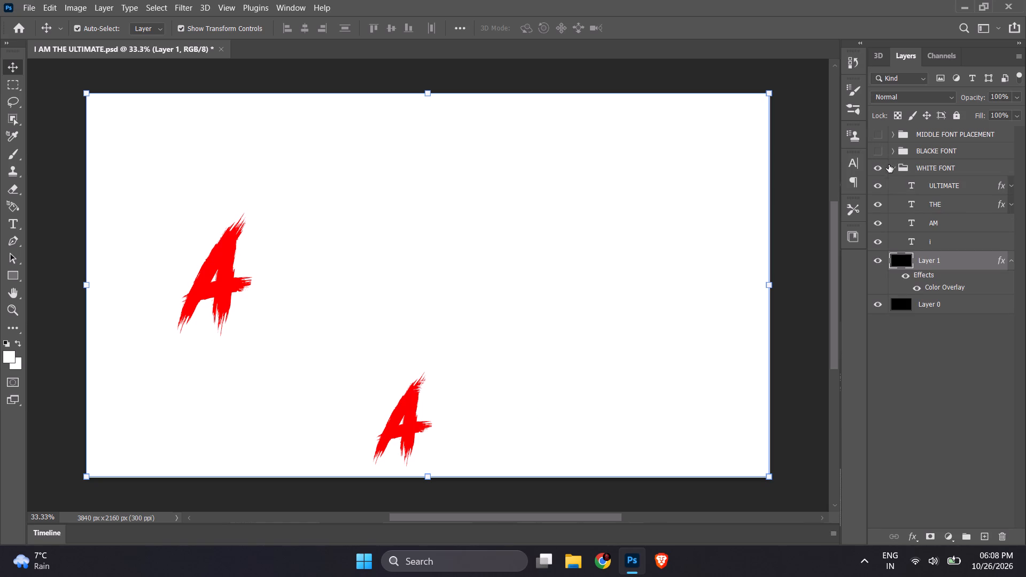
{"action": "left_click", "coordinate": [891, 152]}
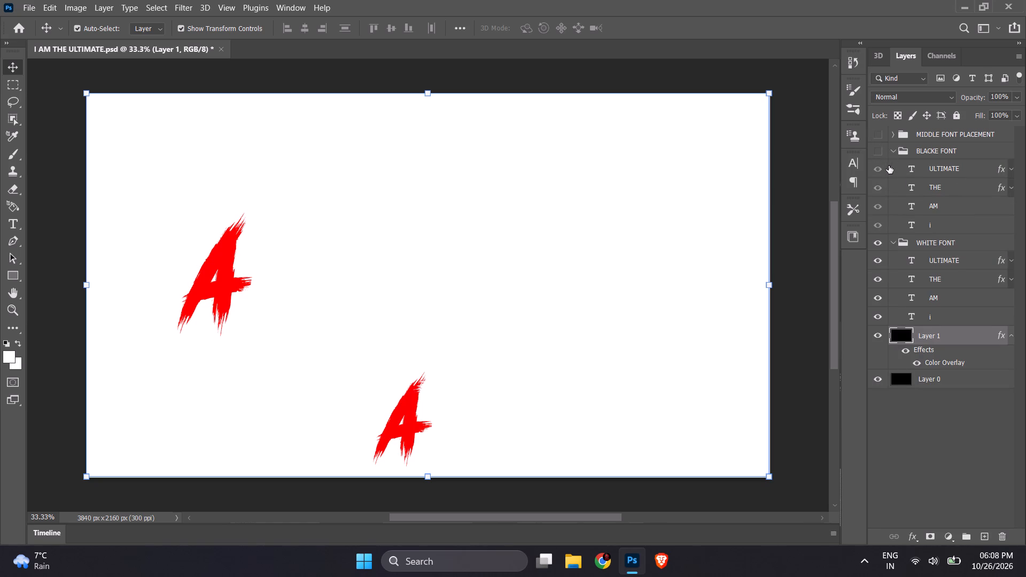
{"action": "left_click", "coordinate": [882, 156]}
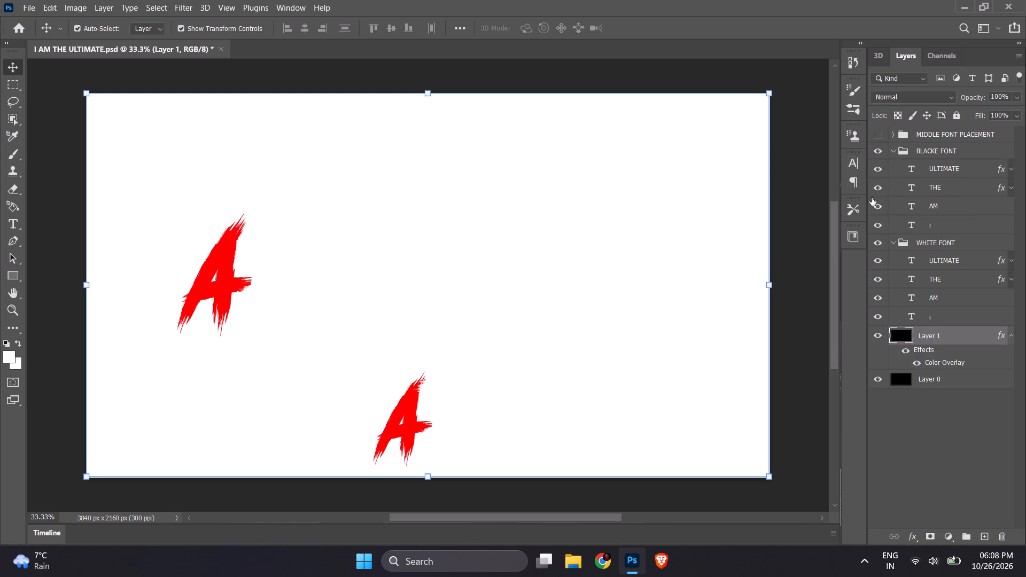
Hide Layer 1 and the WHITE FONT group, leaving the BLACKE FONT text over the black Layer 0.
{"action": "left_click", "coordinate": [880, 332]}
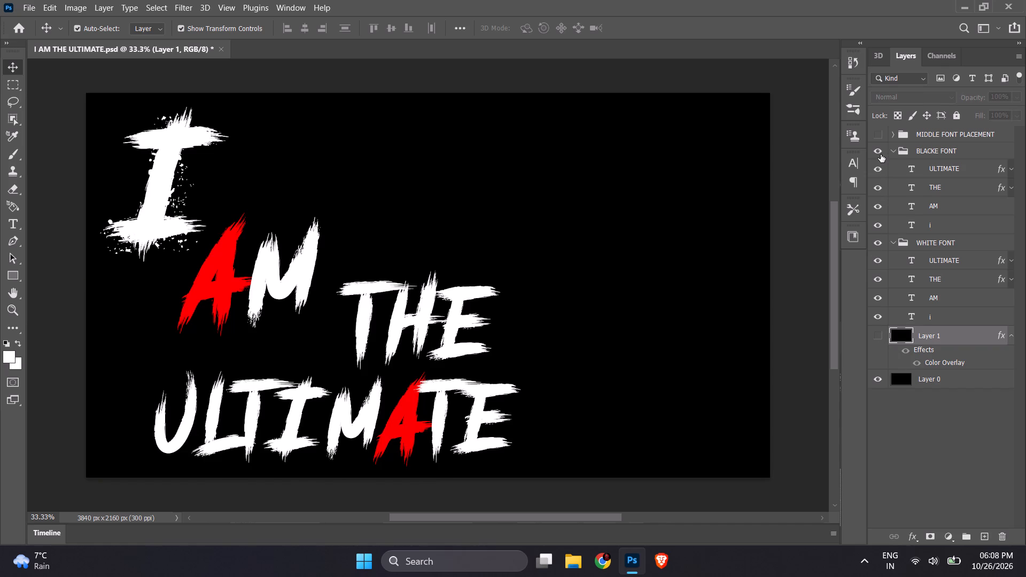
{"action": "left_click", "coordinate": [881, 154]}
{"action": "left_click", "coordinate": [881, 154]}
{"action": "left_click", "coordinate": [879, 246]}
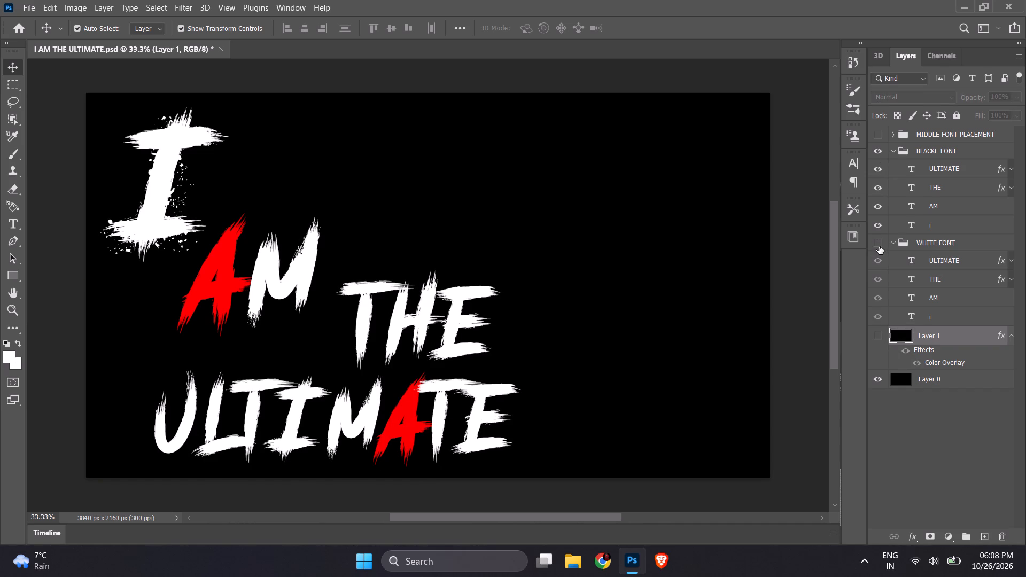
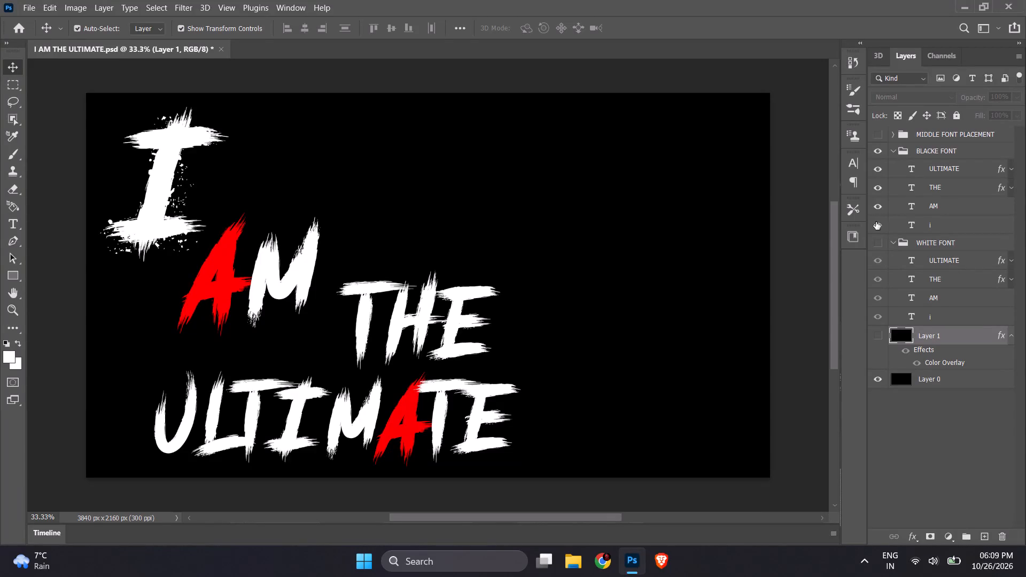
Compare the BLACKE FONT and WHITE FONT text by toggling the i layer and both groups, leaving only BLACKE FONT shown.
{"action": "left_click", "coordinate": [881, 223]}
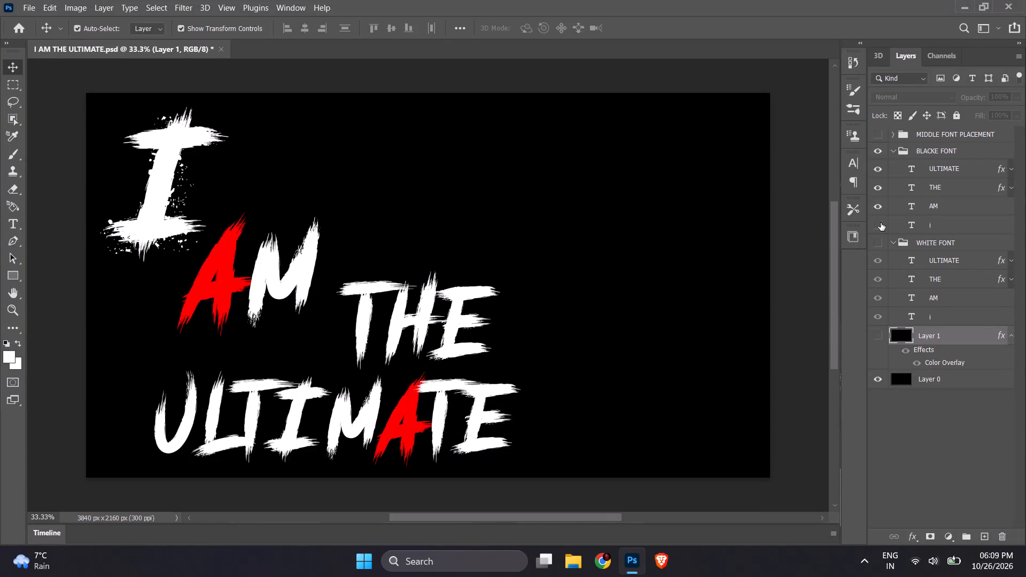
{"action": "left_click", "coordinate": [881, 223]}
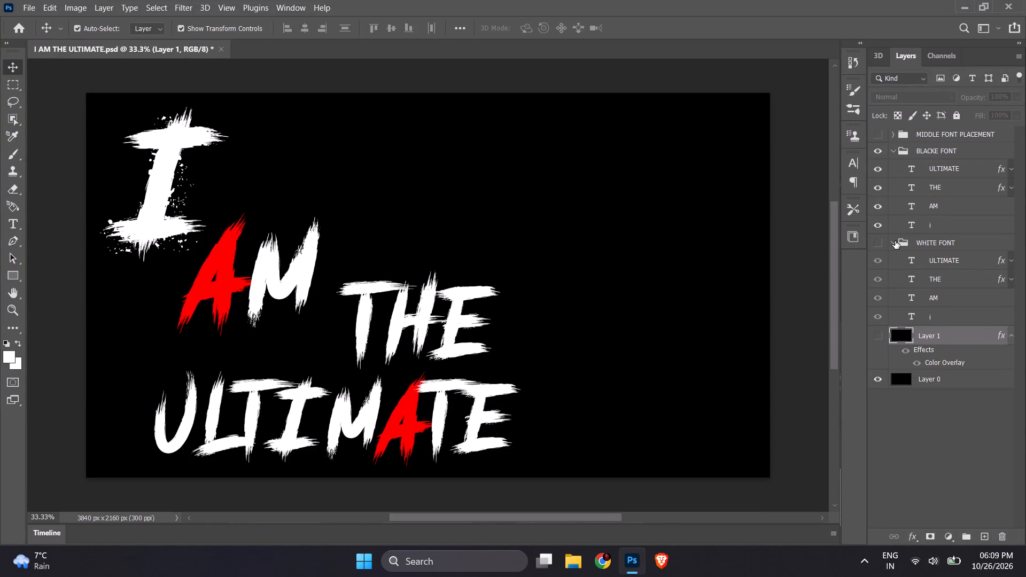
{"action": "left_click", "coordinate": [883, 241]}
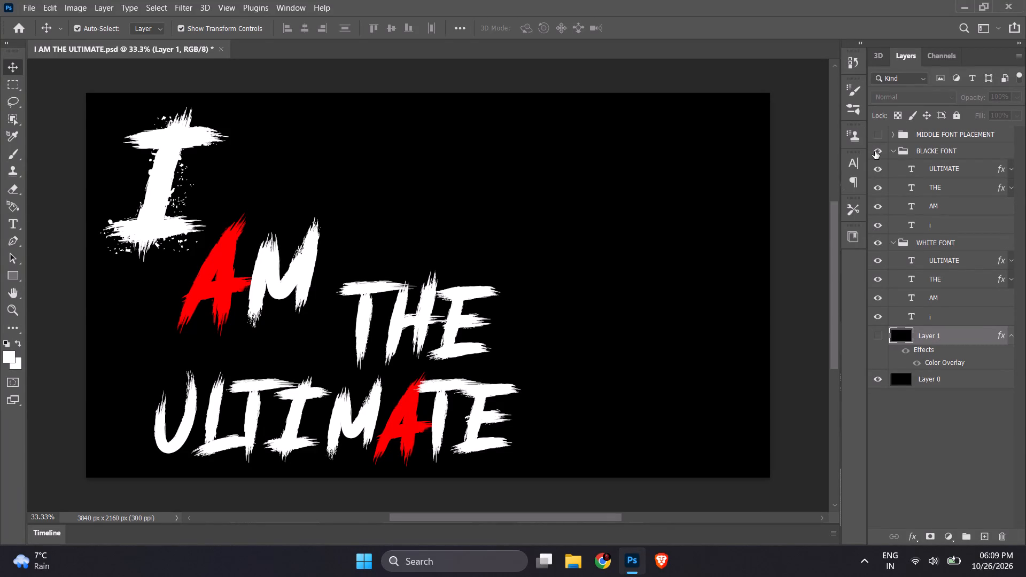
{"action": "left_click", "coordinate": [875, 151]}
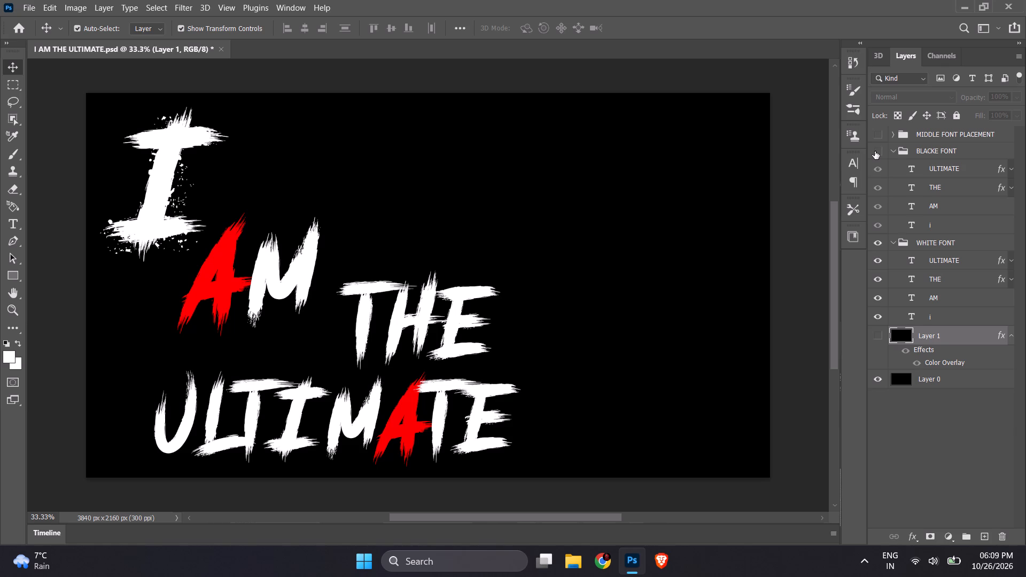
{"action": "left_click", "coordinate": [879, 243]}
{"action": "left_click", "coordinate": [881, 149]}
Show the MIDDLE FONT PLACEMENT group alongside the BLACKE FONT text.
{"action": "left_click", "coordinate": [893, 135]}
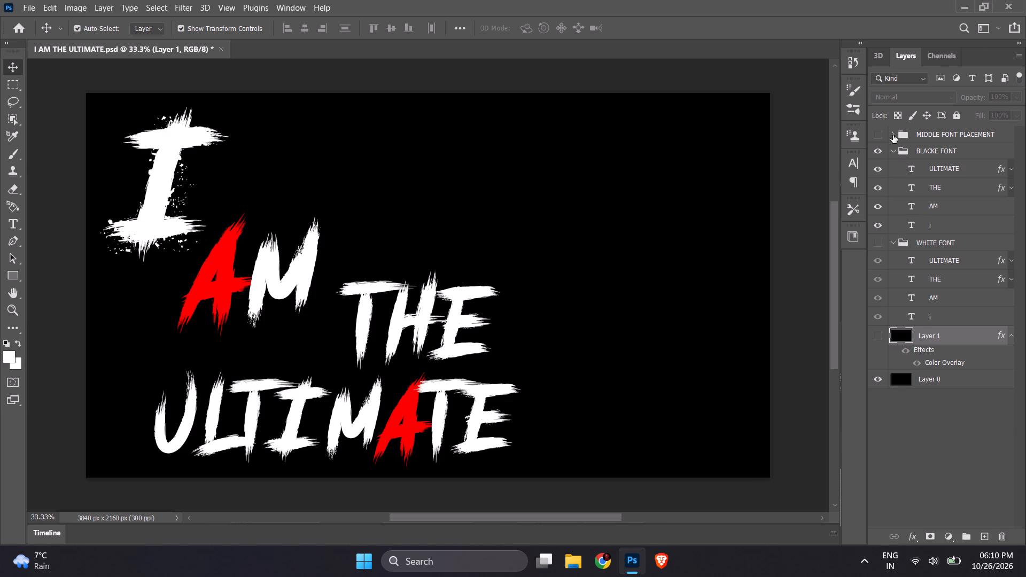
{"action": "left_click", "coordinate": [893, 135]}
{"action": "left_click", "coordinate": [875, 132]}
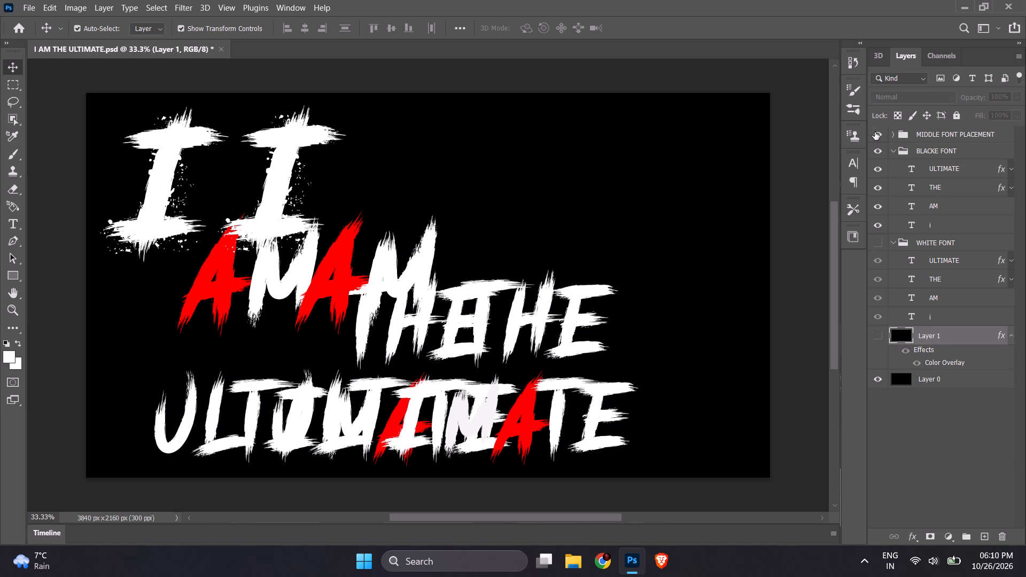
Duplicate the MIDDLE FONT PLACEMENT group within the same document under the name COPY MIDDLE FONT PLACEMENT.
{"action": "left_click", "coordinate": [931, 130]}
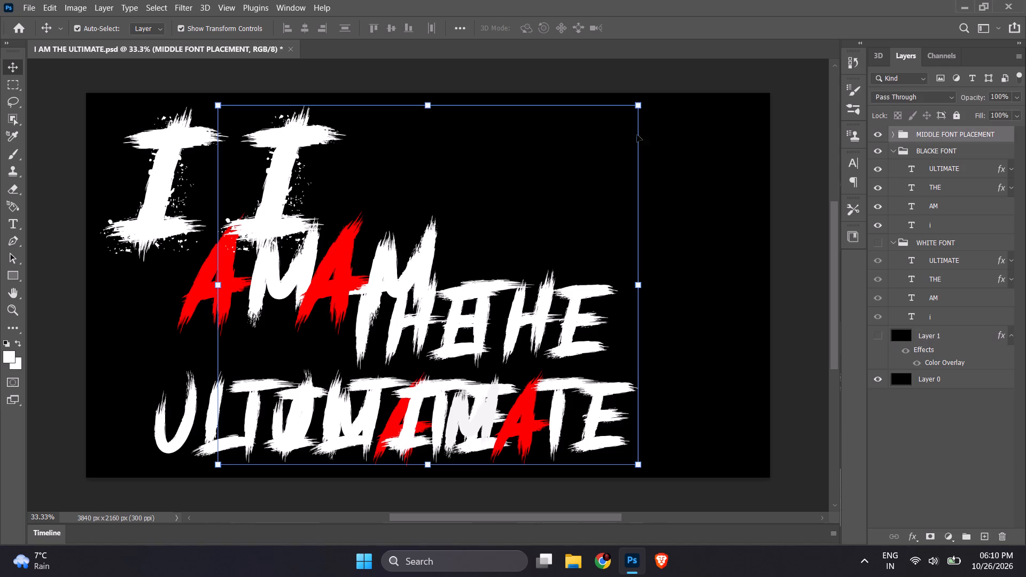
{"action": "right_click", "coordinate": [928, 138]}
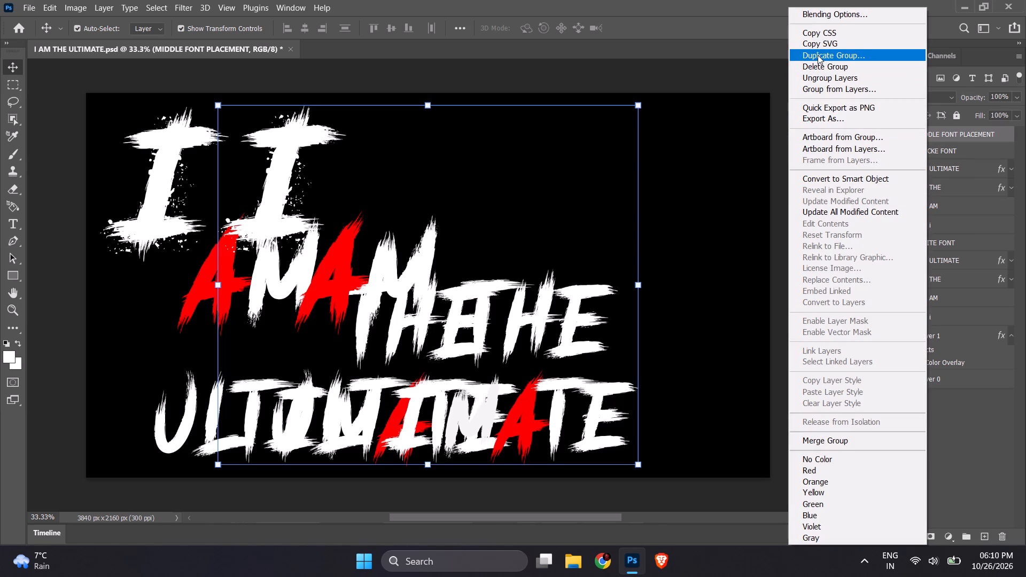
{"action": "left_click", "coordinate": [818, 55]}
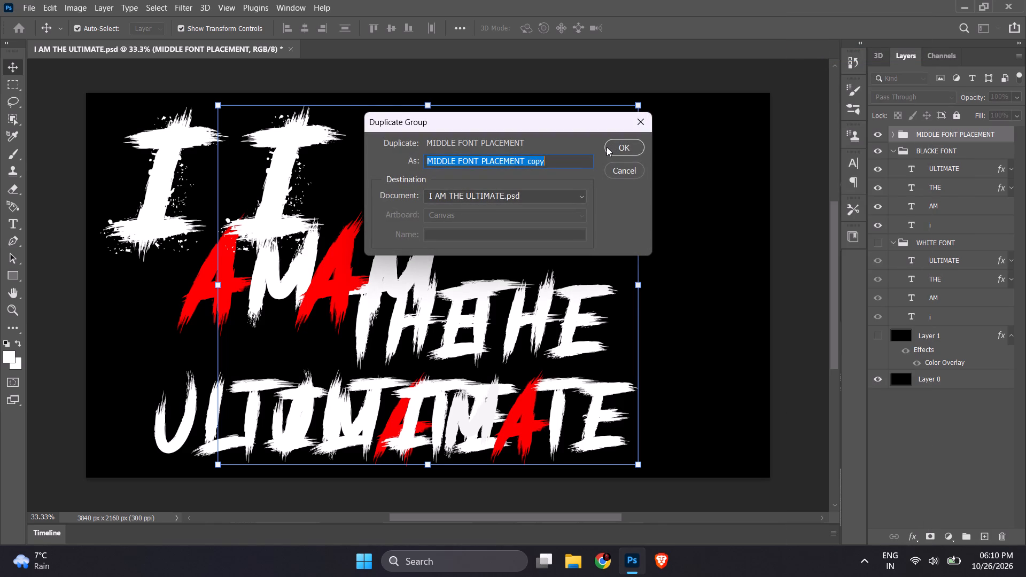
{"action": "left_click", "coordinate": [554, 155]}
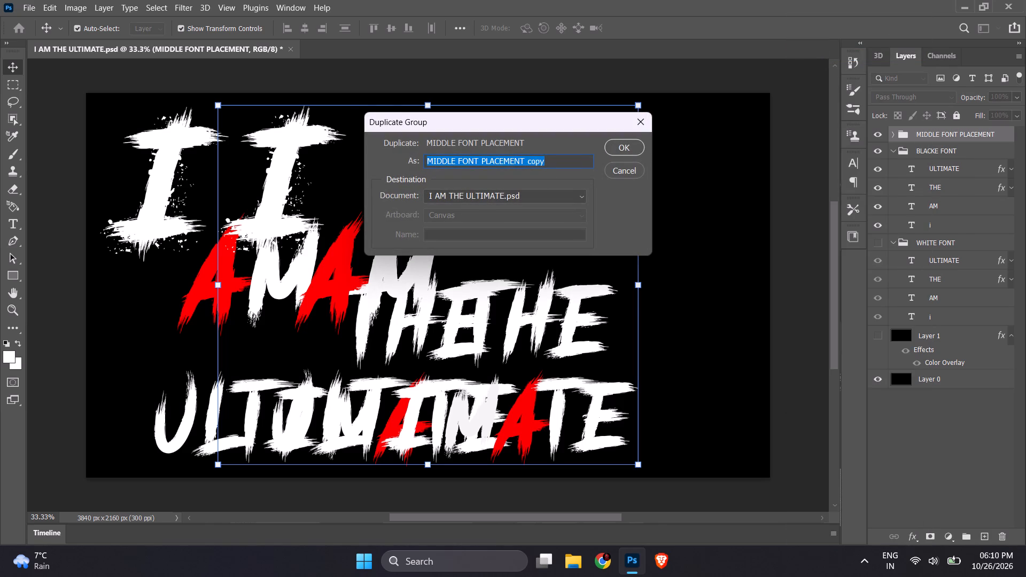
{"action": "left_click", "coordinate": [554, 159]}
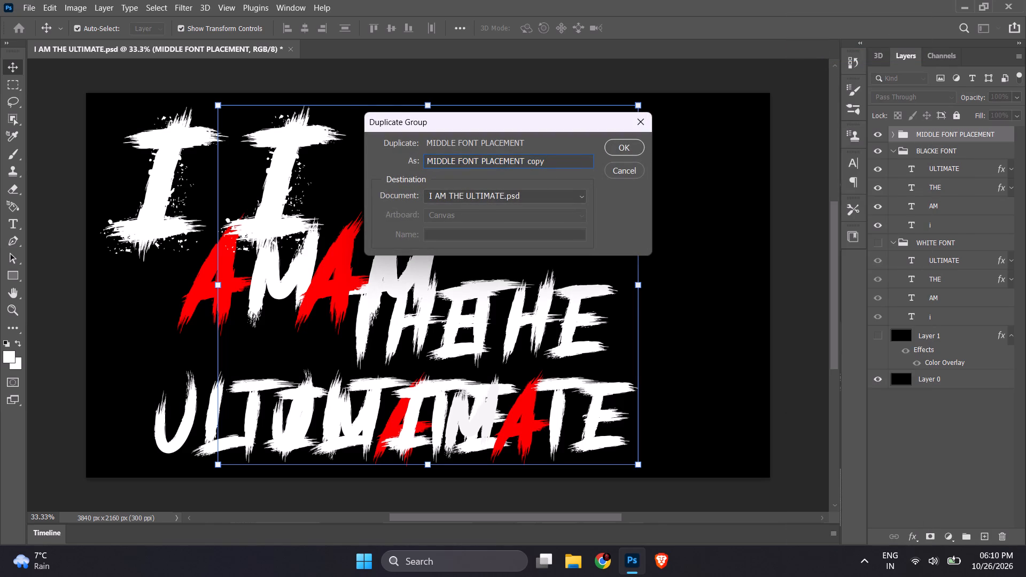
{"action": "key", "text": "BackSpace"}
{"action": "key", "text": "BackSpace"}
{"action": "key", "text": "BackSpace"}
{"action": "key", "text": "BackSpace"}
{"action": "key", "text": "ctrl+Left"}
{"action": "key", "text": "ctrl+Left"}
{"action": "key", "text": "ctrl+Left"}
{"action": "key", "text": "ctrl+Left"}
{"action": "key", "text": "ctrl+Left"}
{"action": "key", "text": "ctrl+Left"}
{"action": "key", "text": "ctrl+Left"}
{"action": "key", "text": "ctrl+Left"}
{"action": "key", "text": "ctrl+Left"}
{"action": "key", "text": "ctrl+Left"}
{"action": "key", "text": "ctrl+Left"}
{"action": "key", "text": "ctrl+Left"}
{"action": "key", "text": "ctrl+Left"}
{"action": "key", "text": "ctrl+Left"}
{"action": "key", "text": "ctrl+Left"}
{"action": "type", "text": "CO"}
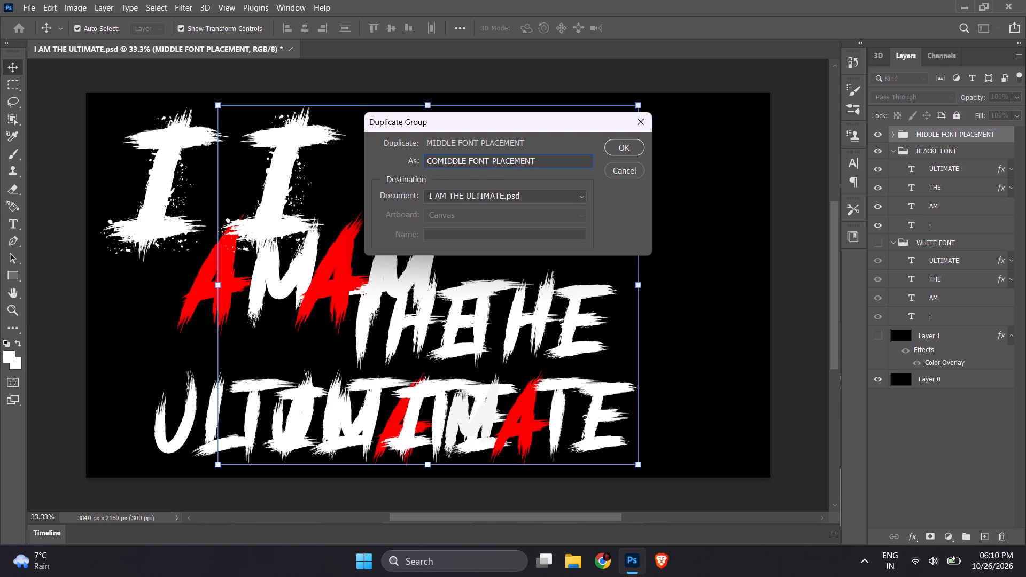
{"action": "type", "text": "PY"}
{"action": "key", "text": "space"}
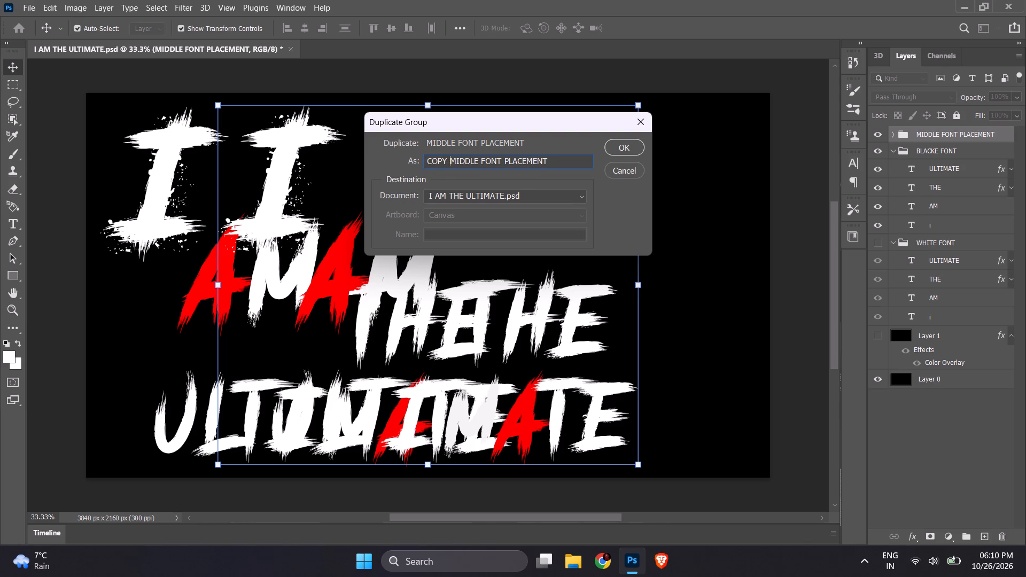
{"action": "key", "text": "Return"}
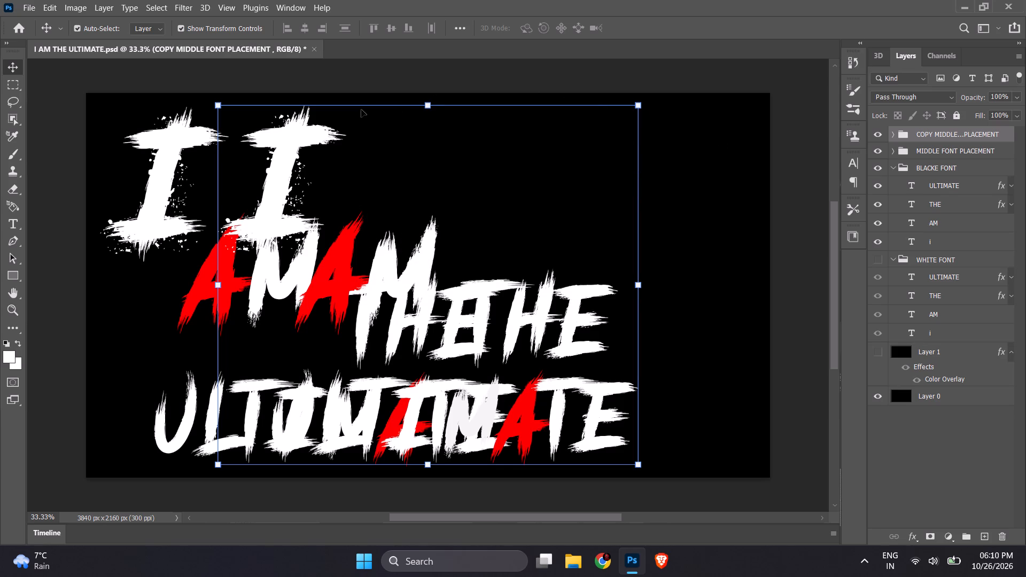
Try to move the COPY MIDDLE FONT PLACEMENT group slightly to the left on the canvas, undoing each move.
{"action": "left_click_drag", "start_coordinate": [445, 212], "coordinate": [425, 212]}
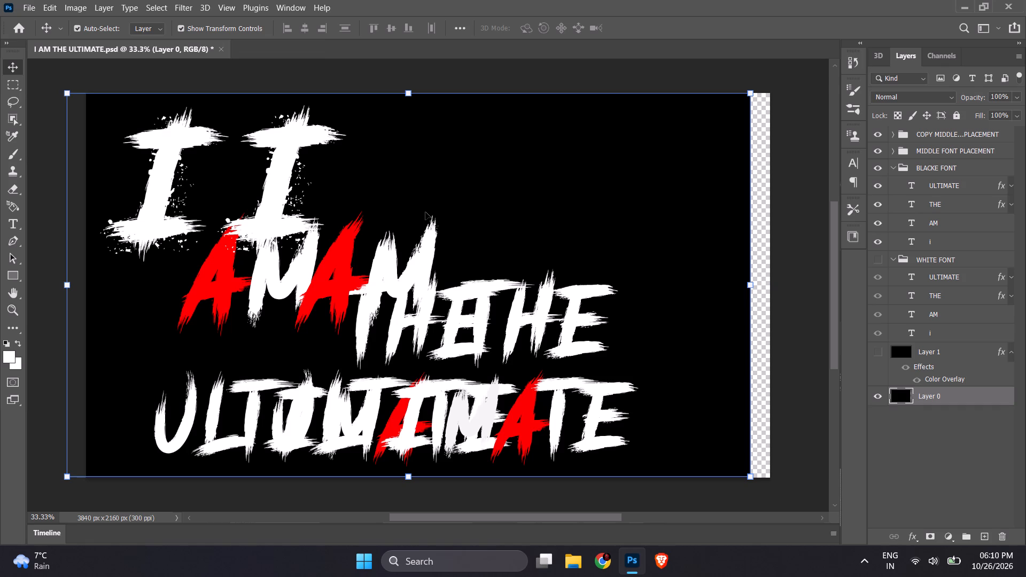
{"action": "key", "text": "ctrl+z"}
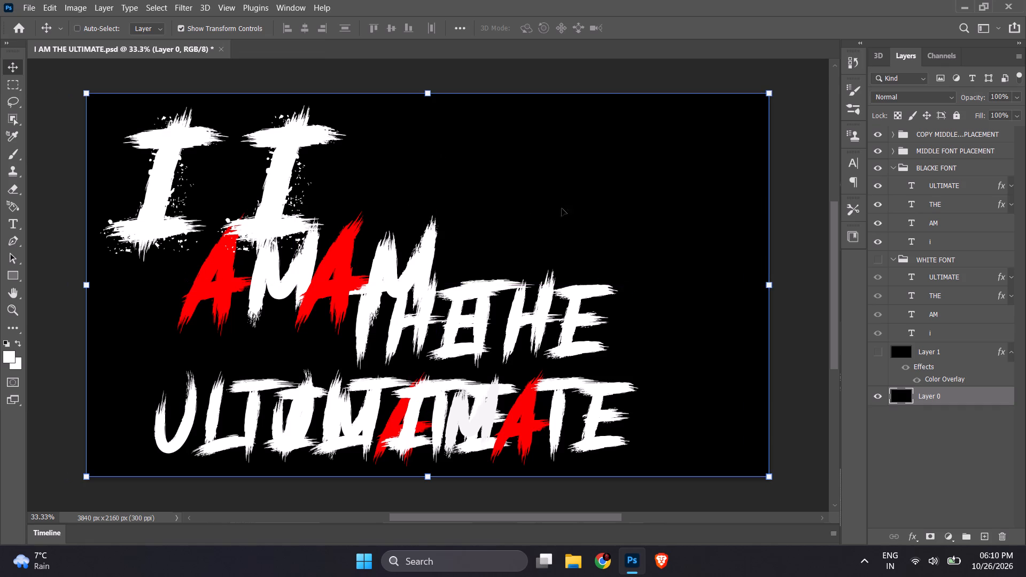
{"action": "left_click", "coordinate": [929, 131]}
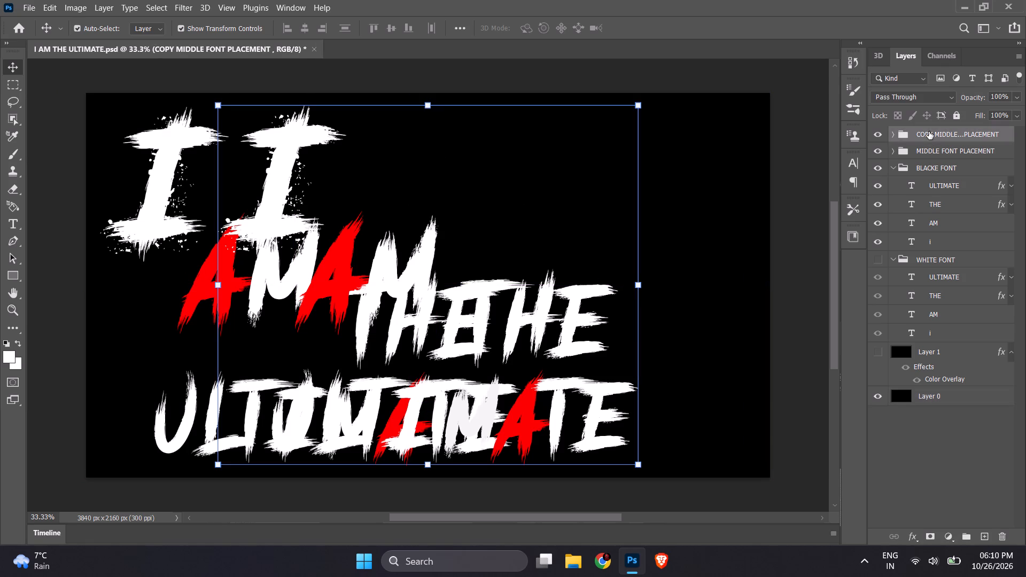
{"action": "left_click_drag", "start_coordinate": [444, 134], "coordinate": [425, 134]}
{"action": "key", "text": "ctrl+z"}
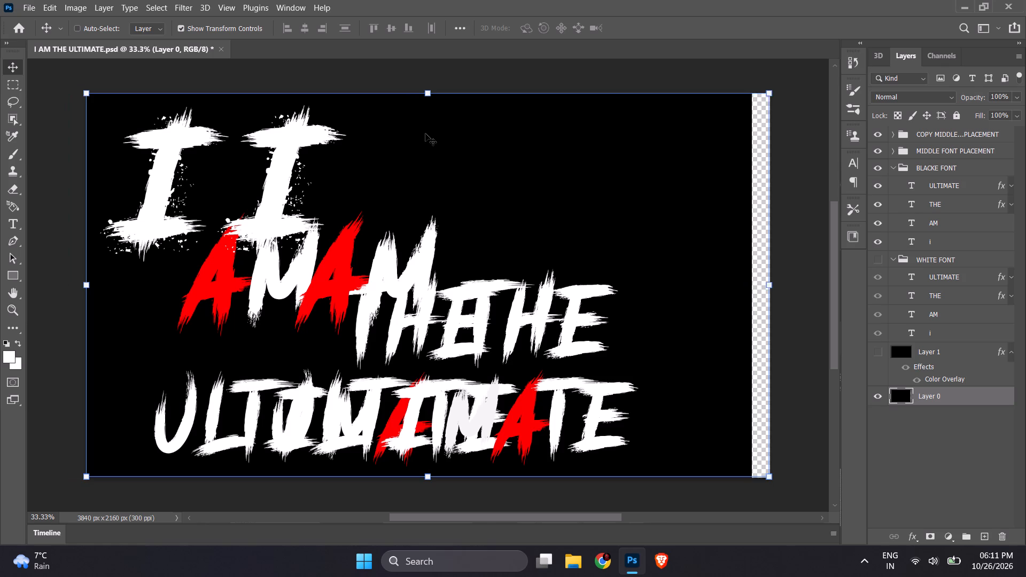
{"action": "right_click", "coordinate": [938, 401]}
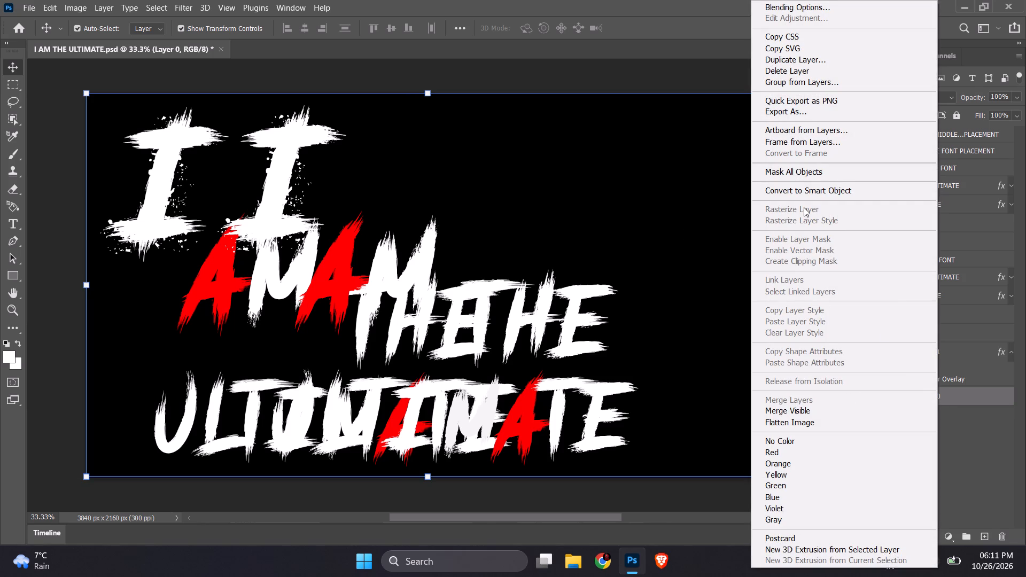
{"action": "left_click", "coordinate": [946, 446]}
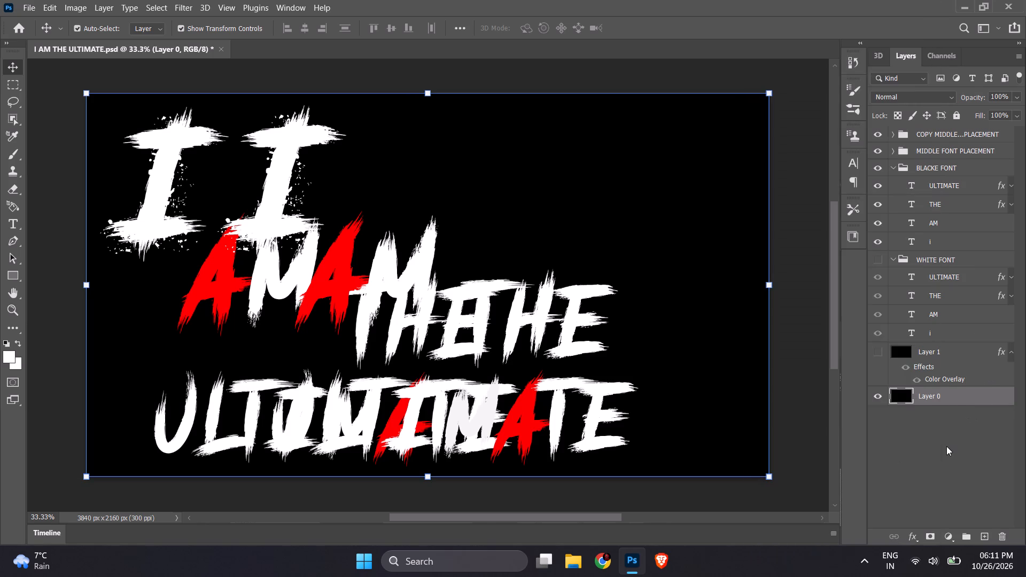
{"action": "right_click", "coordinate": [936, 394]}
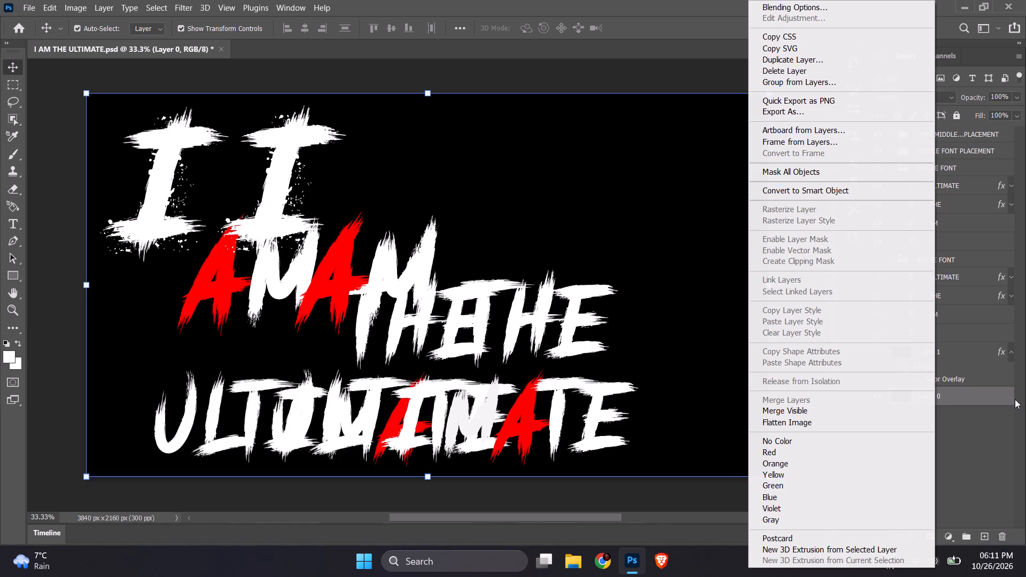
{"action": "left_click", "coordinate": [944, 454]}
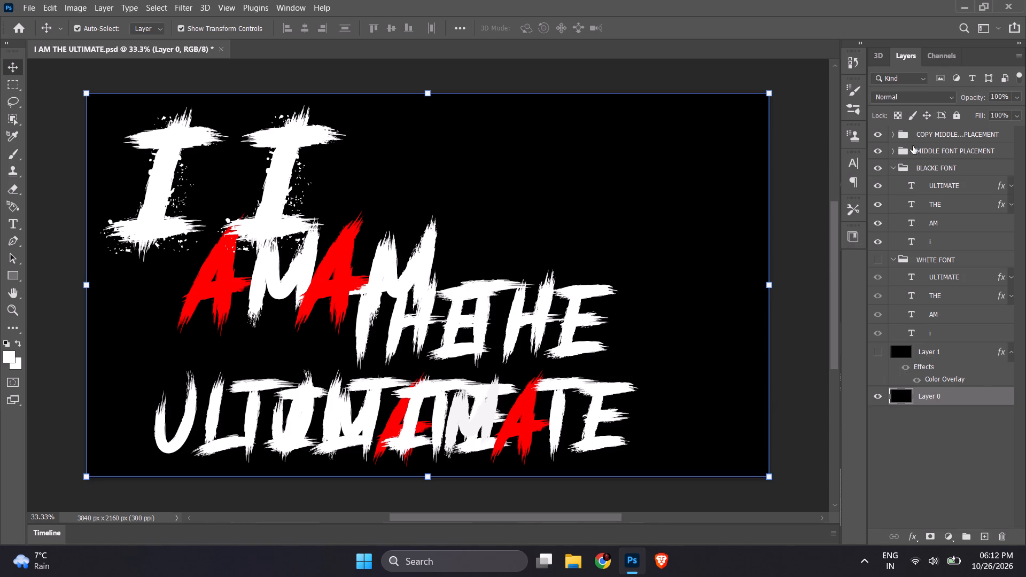
Fully lock the two background layers, Layer 0 and Layer 1, keeping Layer 1 hidden.
{"action": "left_click", "coordinate": [961, 395]}
{"action": "left_click", "coordinate": [953, 115]}
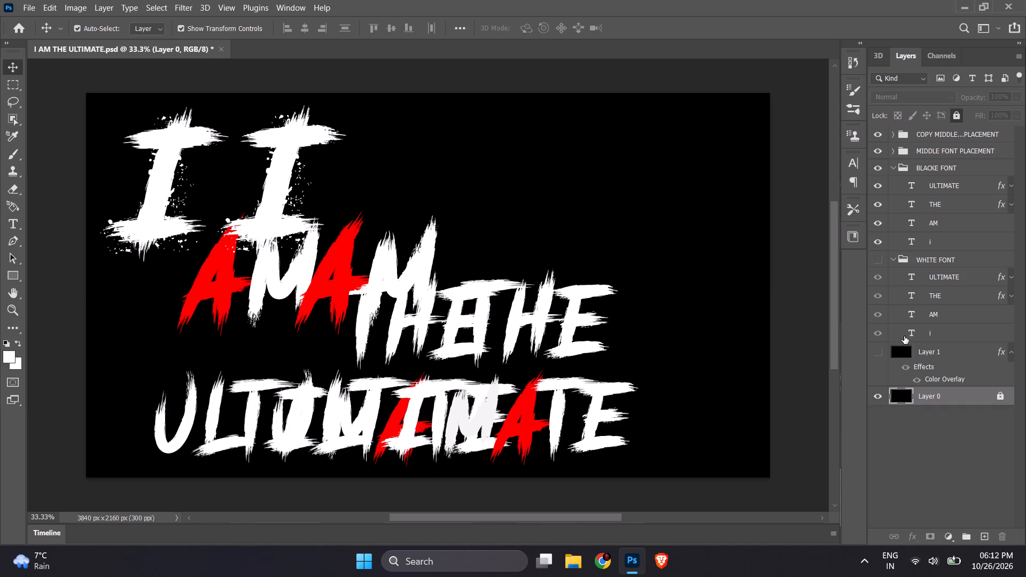
{"action": "left_click", "coordinate": [937, 354]}
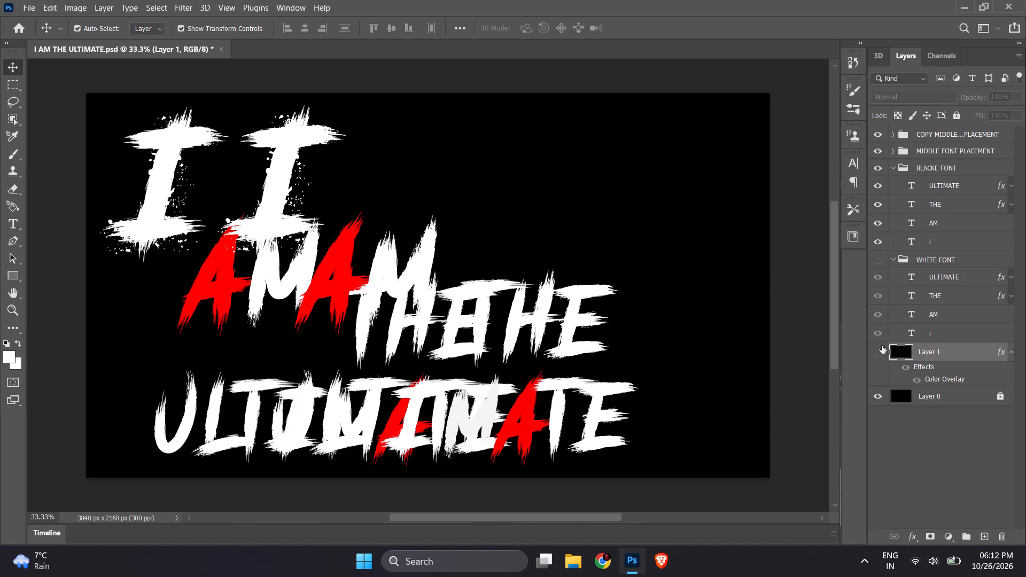
{"action": "left_click", "coordinate": [876, 354]}
{"action": "left_click", "coordinate": [876, 354]}
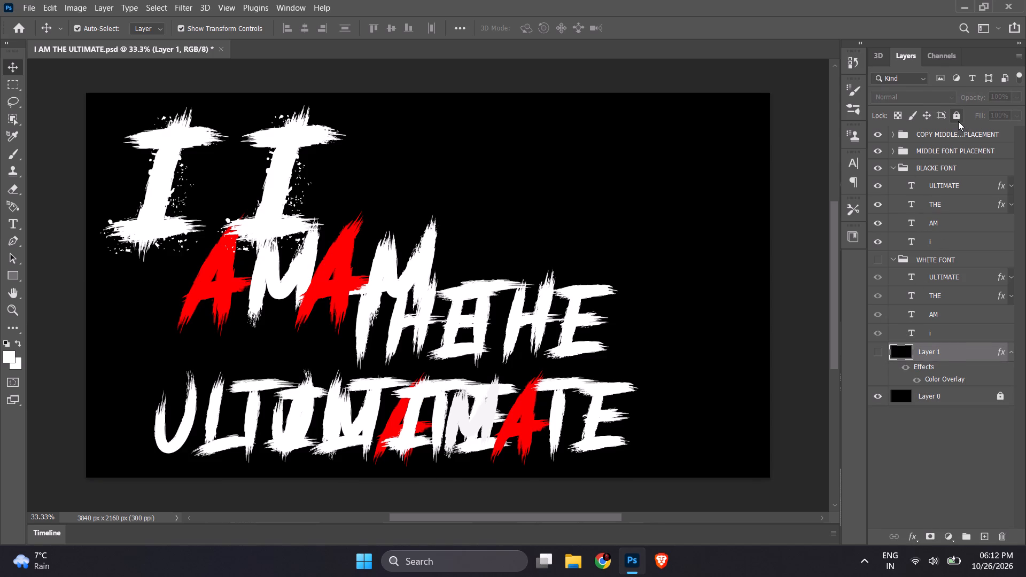
{"action": "left_click", "coordinate": [958, 121]}
Collapse the WHITE FONT group in the layer list.
{"action": "left_click", "coordinate": [892, 261]}
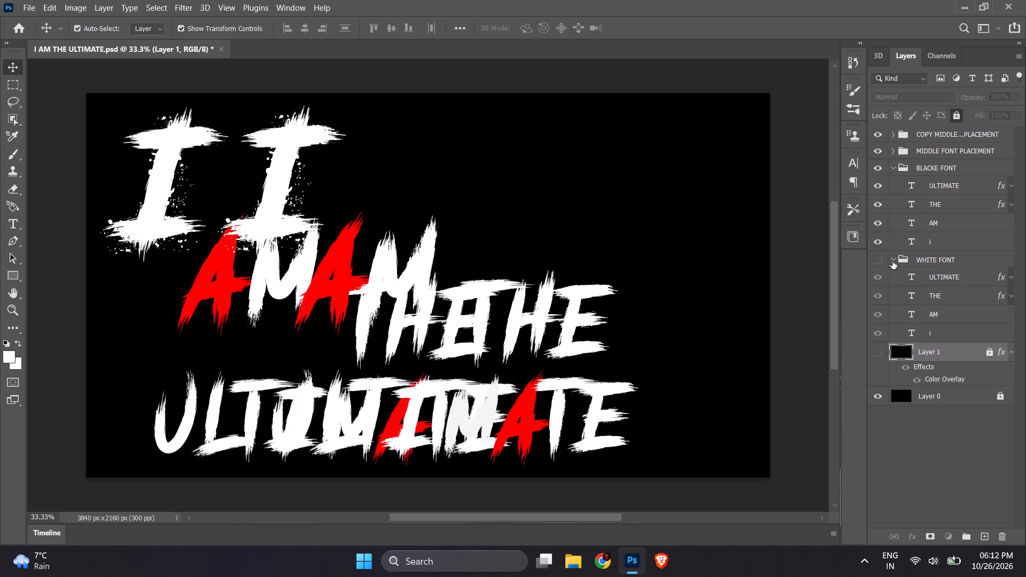
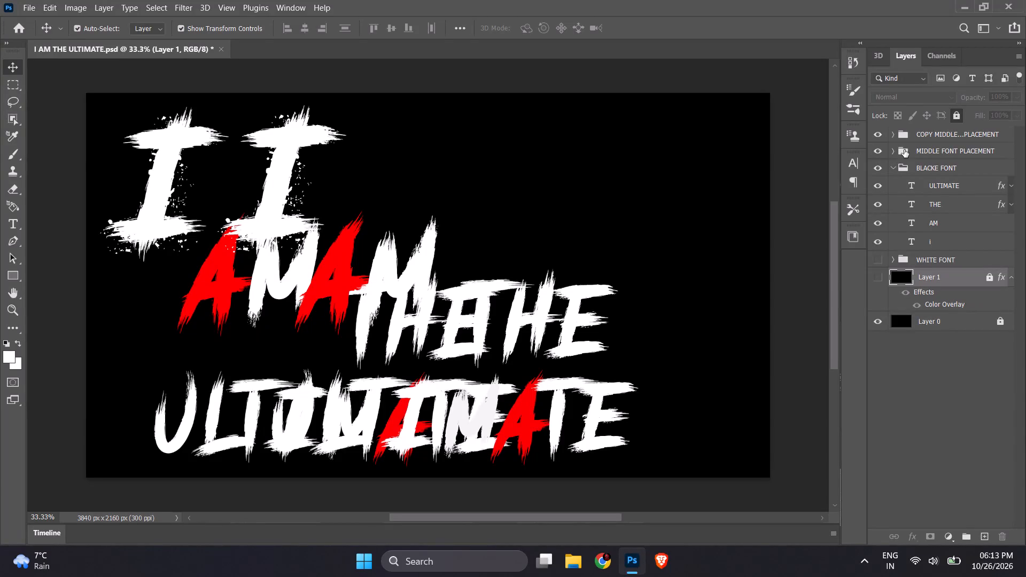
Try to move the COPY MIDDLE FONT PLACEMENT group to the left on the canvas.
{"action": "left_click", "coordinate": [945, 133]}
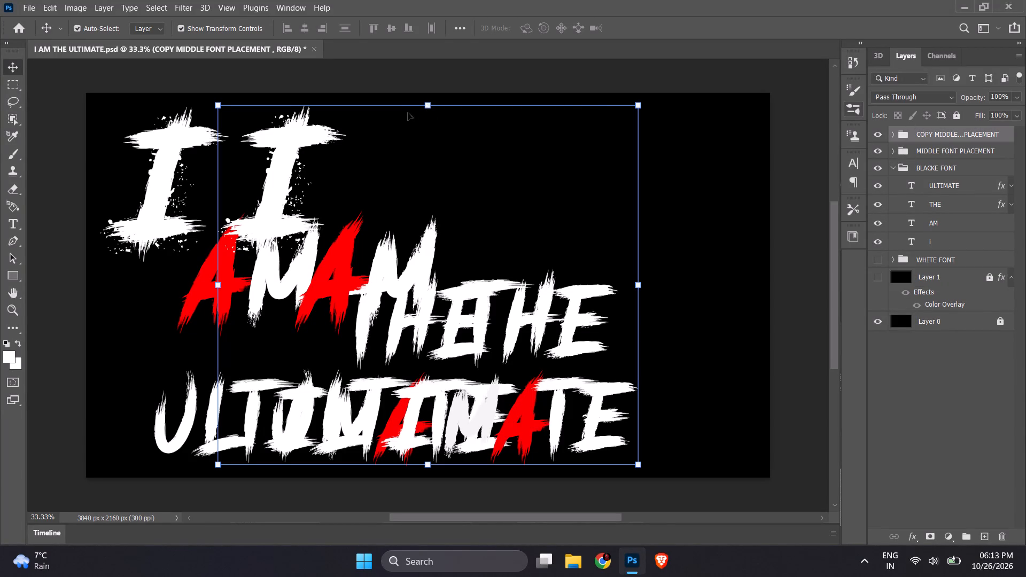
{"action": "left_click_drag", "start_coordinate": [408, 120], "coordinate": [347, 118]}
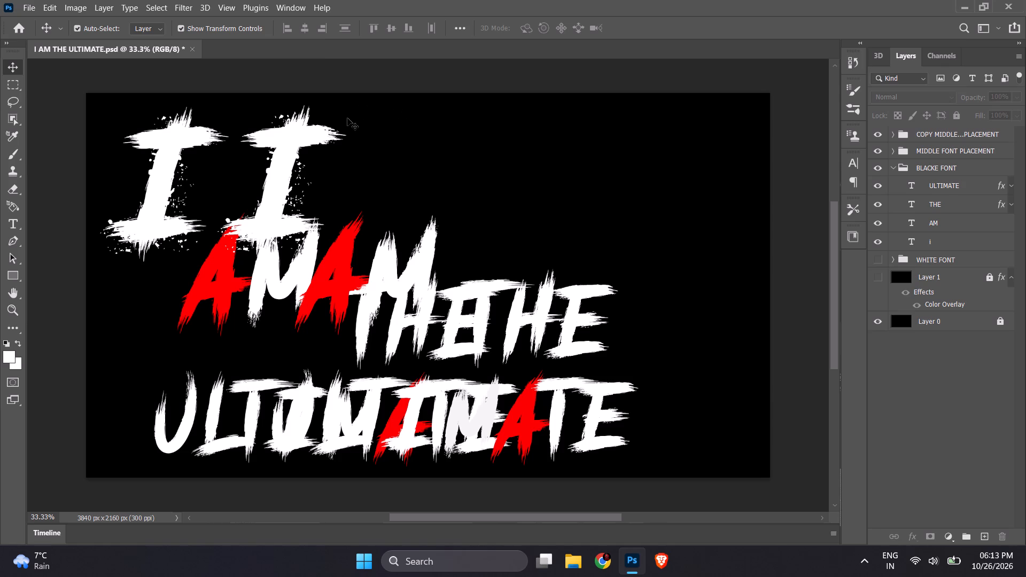
Reselect the COPY MIDDLE FONT PLACEMENT group, expand it, and nudge it horizontally left towards the BLACKE FONT lettering.
{"action": "left_click", "coordinate": [959, 133]}
{"action": "left_click", "coordinate": [892, 132]}
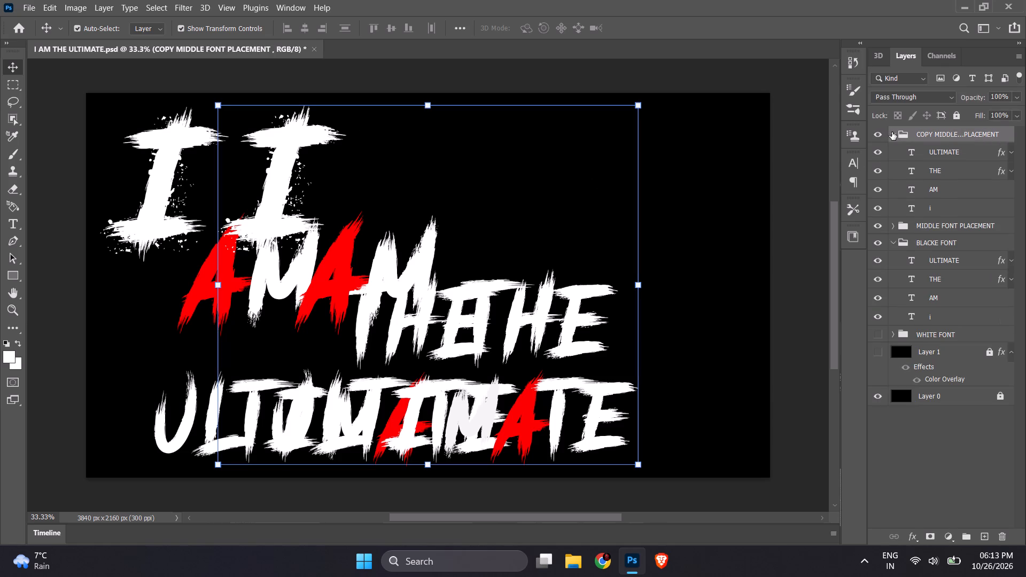
{"action": "scroll", "coordinate": [906, 142], "scroll_direction": "left", "scroll_amount": 2}
{"action": "scroll", "coordinate": [379, 461], "scroll_direction": "down", "scroll_amount": 1}
{"action": "scroll", "coordinate": [215, 358], "scroll_direction": "down", "scroll_amount": 2}
{"action": "key", "text": "Left"}
{"action": "key", "text": "Left"}
{"action": "key", "text": "Left"}
{"action": "key", "text": "Left"}
{"action": "key", "text": "Left"}
{"action": "key", "text": "Left"}
{"action": "key", "text": "Left"}
{"action": "key", "text": "Left"}
{"action": "key", "text": "Left"}
{"action": "key", "text": "Left"}
{"action": "key", "text": "Left"}
{"action": "key", "text": "Left"}
{"action": "key", "text": "Left"}
{"action": "key", "text": "Left"}
{"action": "key", "text": "Left"}
{"action": "key", "text": "Left"}
{"action": "key", "text": "Left"}
{"action": "key", "text": "Left"}
{"action": "key", "text": "Left"}
{"action": "key", "text": "Left"}
{"action": "key", "text": "Left"}
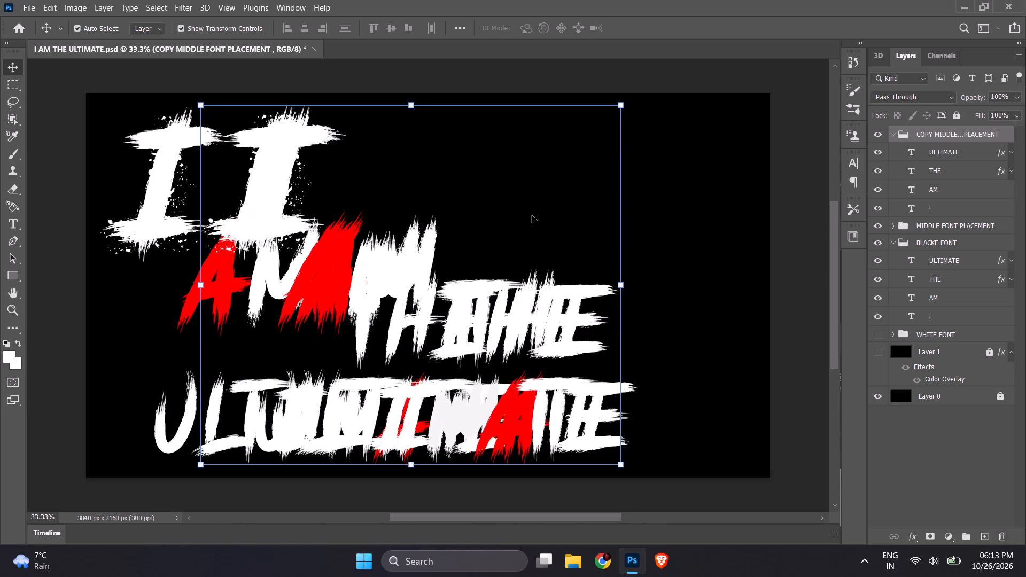
{"action": "key", "text": "Left"}
{"action": "key", "text": "Left"}
{"action": "key", "text": "Left"}
{"action": "key", "text": "Left"}
{"action": "key", "text": "Left"}
{"action": "key", "text": "Left"}
{"action": "key", "text": "Left"}
{"action": "key", "text": "Left"}
{"action": "key", "text": "Left"}
{"action": "key", "text": "Left"}
{"action": "key", "text": "Left"}
{"action": "key", "text": "Left"}
{"action": "key", "text": "Left"}
{"action": "key", "text": "Left"}
{"action": "key", "text": "Left"}
{"action": "key", "text": "Left"}
{"action": "key", "text": "Left"}
{"action": "key", "text": "Left"}
{"action": "key", "text": "Left"}
{"action": "key", "text": "Left"}
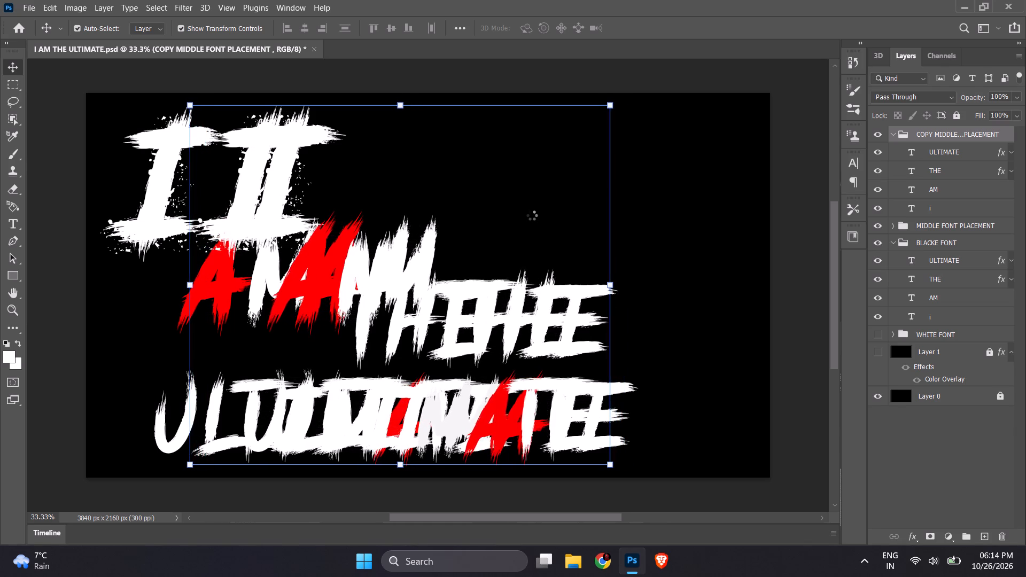
Hide the original MIDDLE FONT PLACEMENT group, keeping it collapsed in the layer list.
{"action": "scroll", "coordinate": [543, 214], "scroll_direction": "right", "scroll_amount": 1}
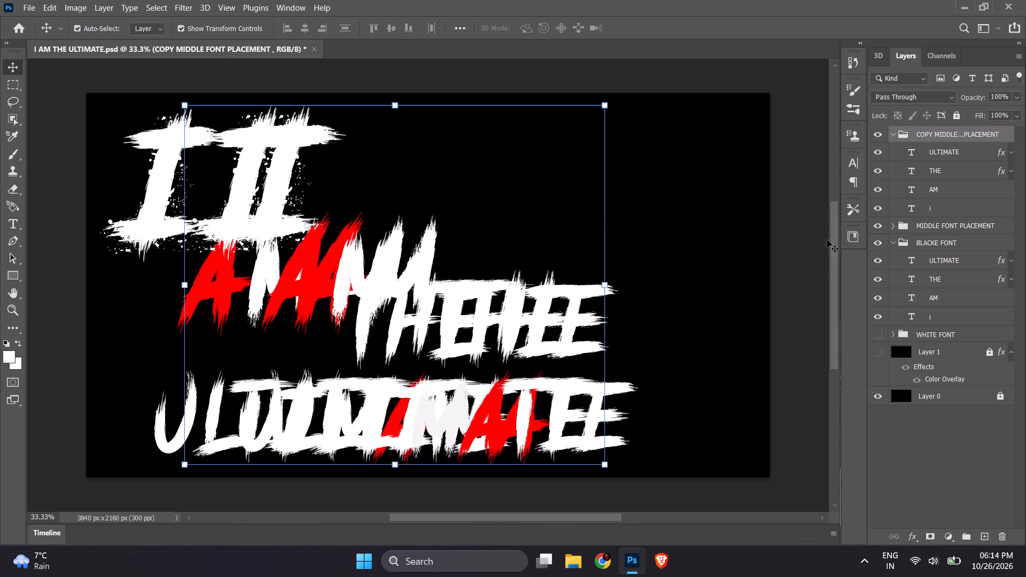
{"action": "scroll", "coordinate": [827, 240], "scroll_direction": "right", "scroll_amount": 1}
{"action": "scroll", "coordinate": [895, 214], "scroll_direction": "right", "scroll_amount": 1}
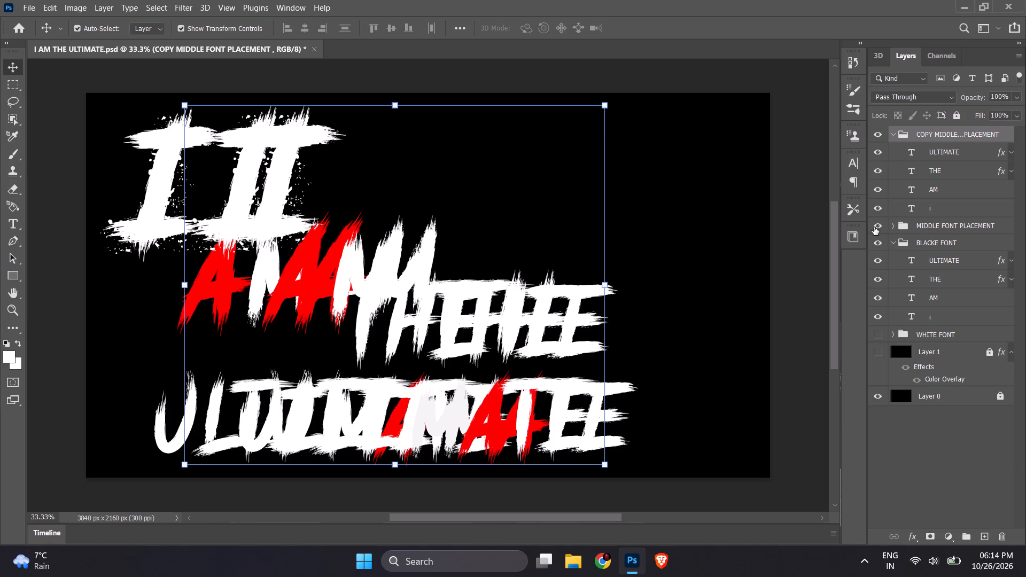
{"action": "scroll", "coordinate": [874, 227], "scroll_direction": "right", "scroll_amount": 1}
{"action": "left_click", "coordinate": [874, 228]}
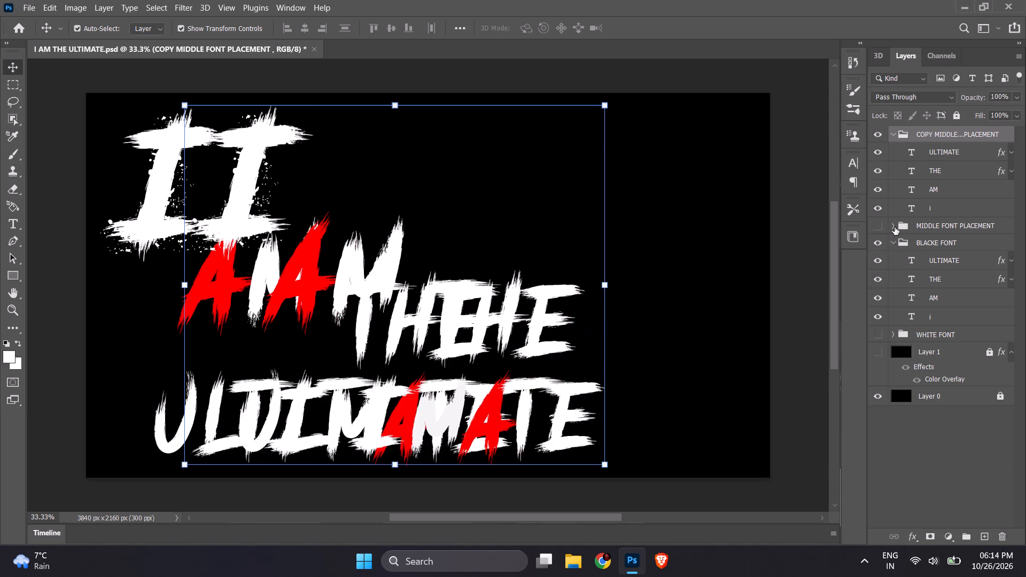
{"action": "left_click", "coordinate": [895, 227]}
{"action": "left_click", "coordinate": [895, 227]}
Collapse the COPY MIDDLE FONT PLACEMENT and BLACKE FONT groups in the layer list.
{"action": "scroll", "coordinate": [896, 206], "scroll_direction": "down", "scroll_amount": 1}
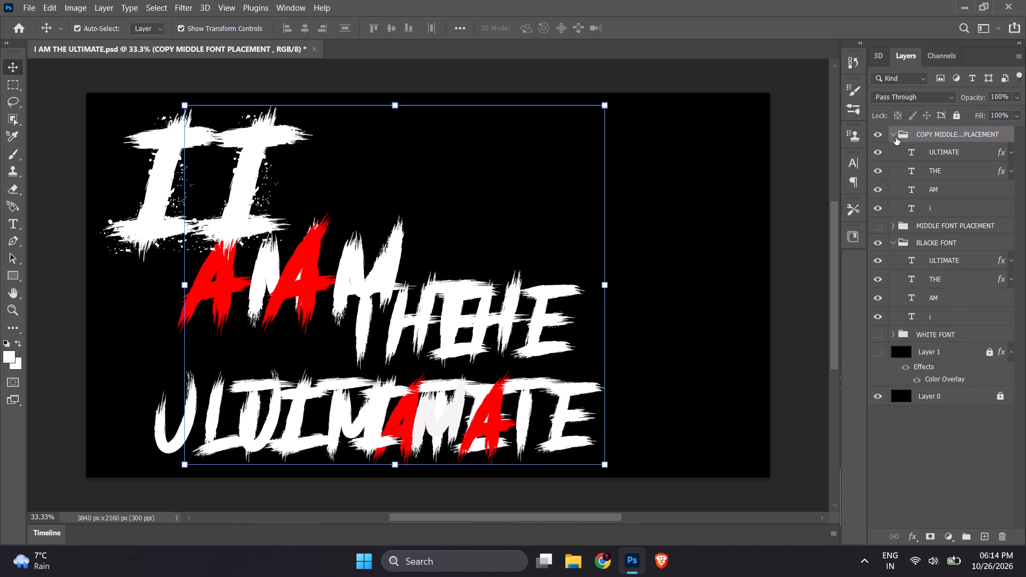
{"action": "scroll", "coordinate": [896, 137], "scroll_direction": "down", "scroll_amount": 1}
{"action": "left_click", "coordinate": [896, 135]}
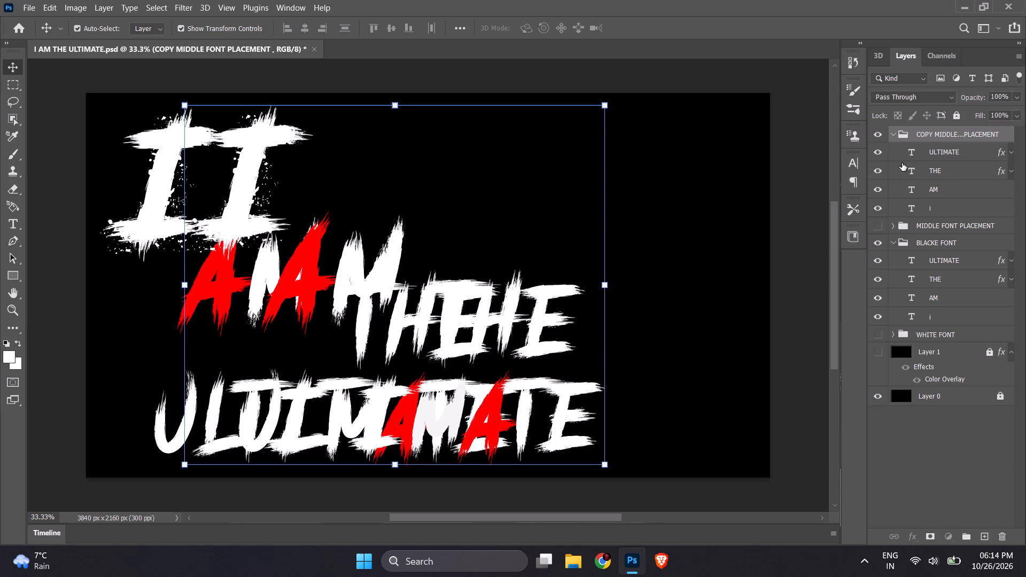
{"action": "left_click", "coordinate": [894, 166]}
Nudge the COPY MIDDLE FONT PLACEMENT group further left in small increments until its lettering nearly overlaps the BLACKE FONT text.
{"action": "scroll", "coordinate": [889, 182], "scroll_direction": "up", "scroll_amount": 1}
{"action": "key", "text": "Left"}
{"action": "key", "text": "Left"}
{"action": "key", "text": "Left"}
{"action": "key", "text": "Left"}
{"action": "key", "text": "Left"}
{"action": "key", "text": "Left"}
{"action": "key", "text": "Left"}
{"action": "key", "text": "Left"}
{"action": "key", "text": "Left"}
{"action": "key", "text": "Left"}
{"action": "key", "text": "Left"}
{"action": "key", "text": "Left"}
{"action": "key", "text": "Left"}
{"action": "key", "text": "Left"}
{"action": "key", "text": "Left"}
{"action": "key", "text": "Left"}
{"action": "key", "text": "Left"}
{"action": "key", "text": "Left"}
{"action": "key", "text": "Left"}
{"action": "key", "text": "Left"}
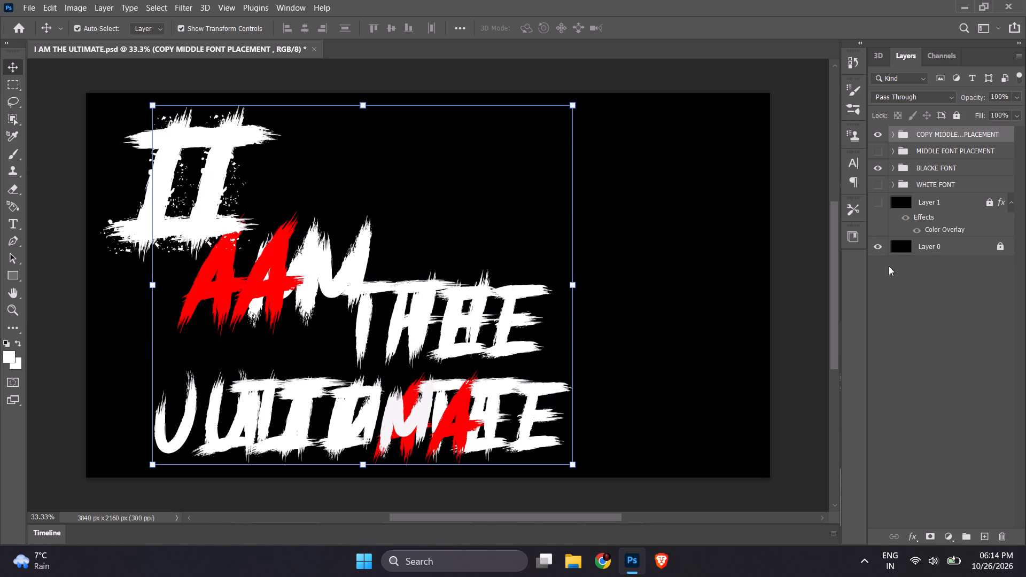
{"action": "key", "text": "Left"}
{"action": "key", "text": "Left"}
{"action": "key", "text": "Left"}
{"action": "key", "text": "Left"}
{"action": "key", "text": "Left"}
{"action": "key", "text": "Left"}
{"action": "key", "text": "Left"}
{"action": "key", "text": "Left"}
{"action": "key", "text": "Left"}
{"action": "key", "text": "Left"}
{"action": "key", "text": "Left"}
{"action": "key", "text": "Left"}
{"action": "key", "text": "Left"}
{"action": "key", "text": "Left"}
{"action": "key", "text": "Left"}
{"action": "key", "text": "Left"}
{"action": "key", "text": "Left"}
{"action": "key", "text": "Left"}
{"action": "key", "text": "Left"}
{"action": "key", "text": "Left"}
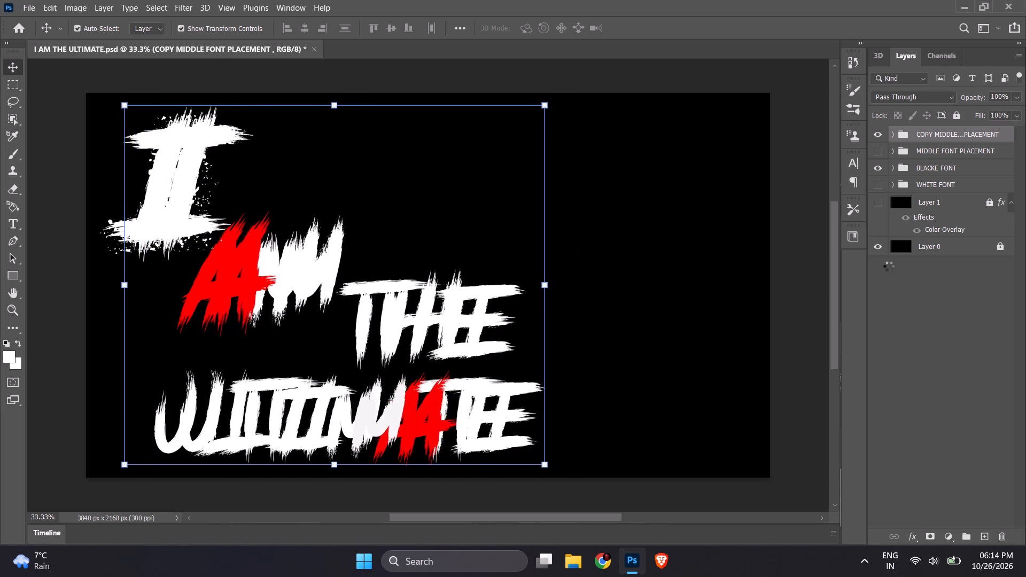
{"action": "key", "text": "Left"}
{"action": "key", "text": "Left"}
{"action": "key", "text": "Left"}
{"action": "key", "text": "Left"}
{"action": "key", "text": "Left"}
{"action": "key", "text": "Left"}
{"action": "key", "text": "Left"}
{"action": "key", "text": "Left"}
{"action": "key", "text": "Left"}
{"action": "key", "text": "Left"}
{"action": "key", "text": "Left"}
{"action": "key", "text": "Left"}
{"action": "key", "text": "Left"}
{"action": "key", "text": "Left"}
{"action": "key", "text": "Left"}
{"action": "key", "text": "Left"}
{"action": "key", "text": "Left"}
{"action": "key", "text": "Left"}
{"action": "key", "text": "Left"}
{"action": "key", "text": "Left"}
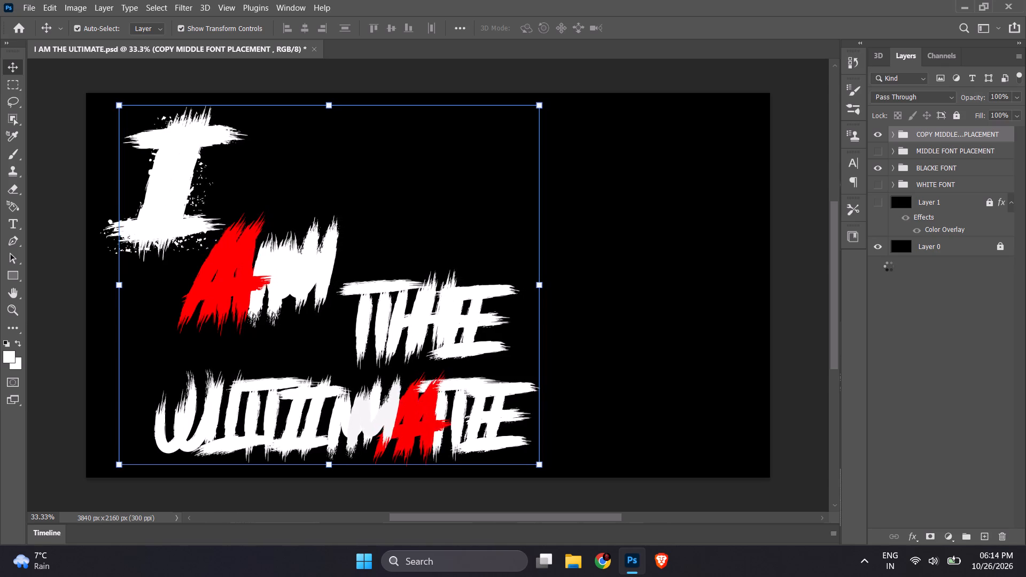
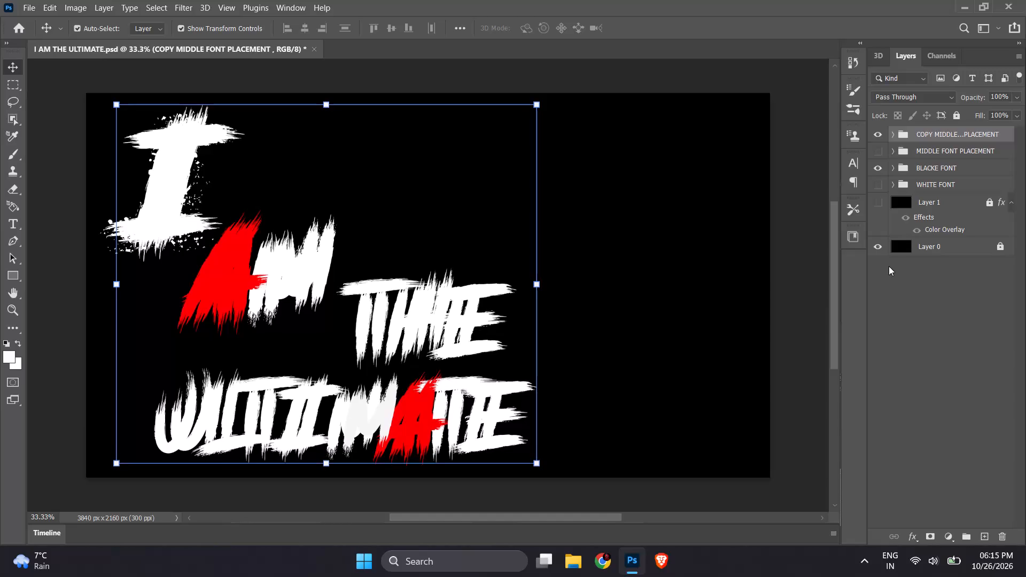
Nudge the COPY MIDDLE FONT PLACEMENT group slightly up and left until its letters nearly coincide with the BLACKE FONT lettering.
{"action": "key", "text": "Up"}
{"action": "key", "text": "Up"}
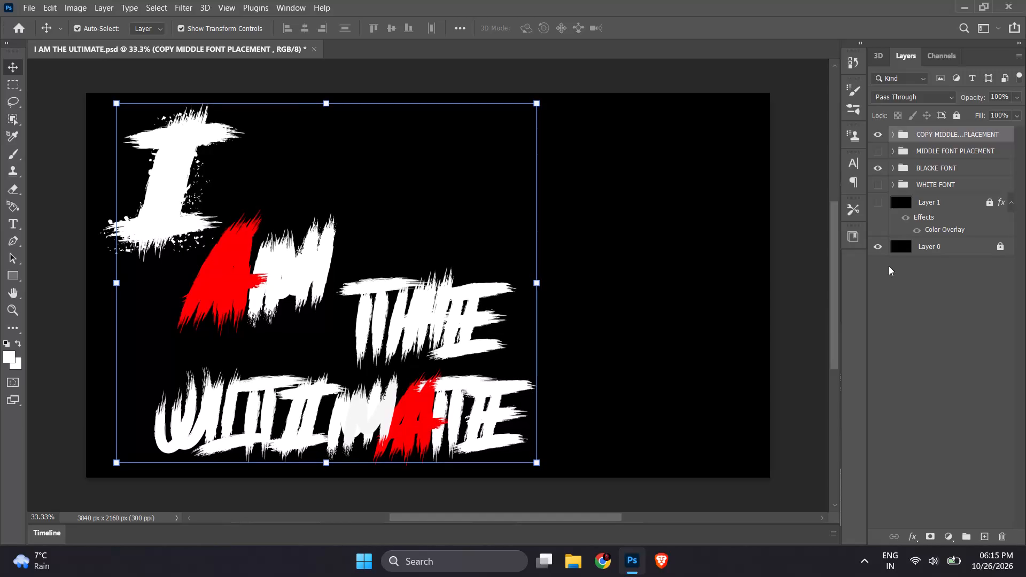
{"action": "key", "text": "Up"}
{"action": "key", "text": "Up"}
{"action": "key", "text": "Up"}
{"action": "key", "text": "Left"}
{"action": "key", "text": "Left"}
{"action": "key", "text": "Left"}
{"action": "key", "text": "Left"}
{"action": "key", "text": "Left"}
{"action": "key", "text": "Left"}
{"action": "key", "text": "Left"}
{"action": "key", "text": "Left"}
{"action": "key", "text": "Left"}
{"action": "key", "text": "Left"}
{"action": "key", "text": "Left"}
{"action": "key", "text": "Left"}
{"action": "key", "text": "Left"}
{"action": "key", "text": "Left"}
{"action": "key", "text": "Left"}
{"action": "key", "text": "Left"}
{"action": "key", "text": "Left"}
{"action": "key", "text": "Left"}
{"action": "key", "text": "Left"}
{"action": "key", "text": "Left"}
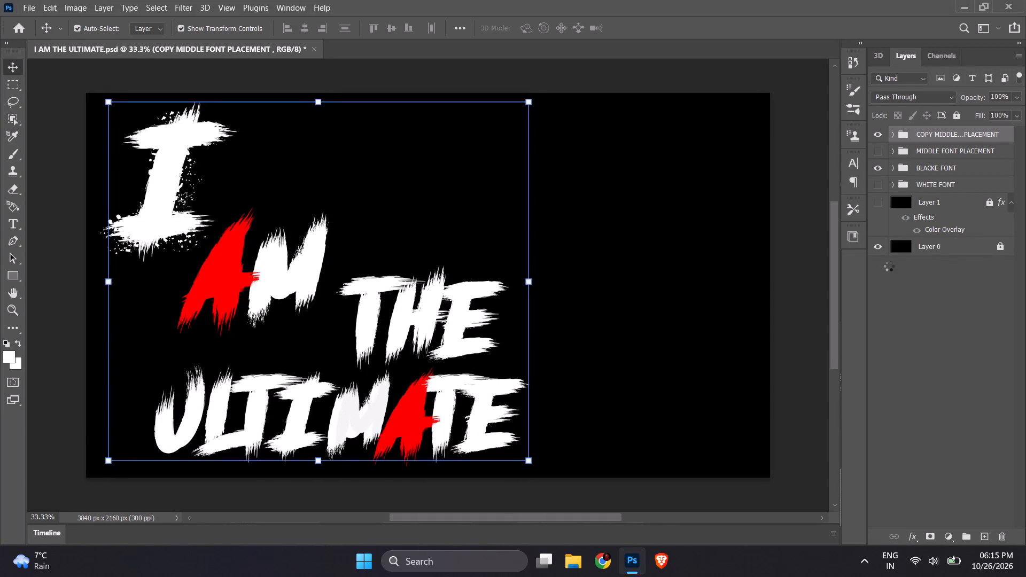
{"action": "key", "text": "Left"}
{"action": "key", "text": "Left"}
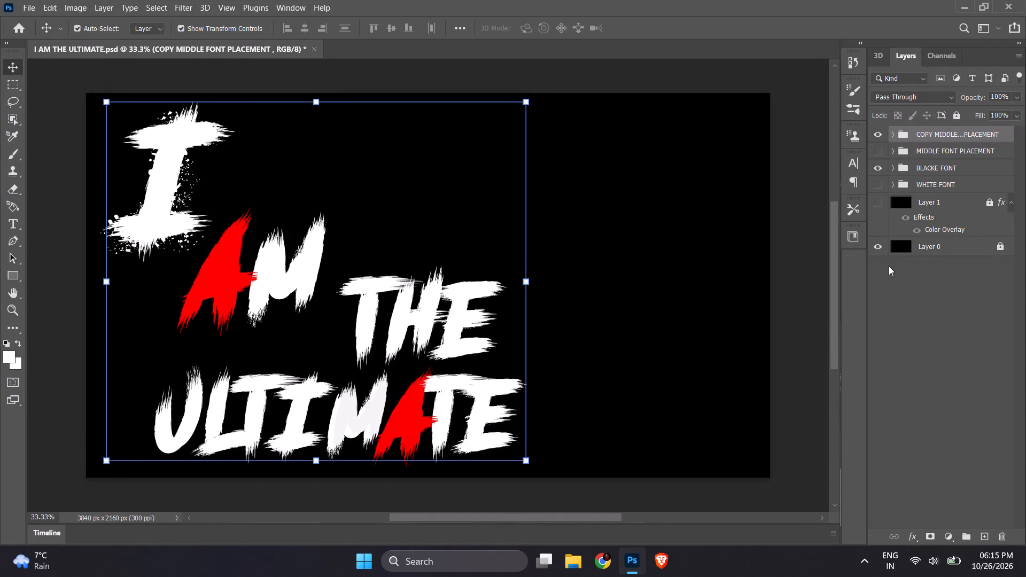
{"action": "key", "text": "Up"}
{"action": "key", "text": "Up"}
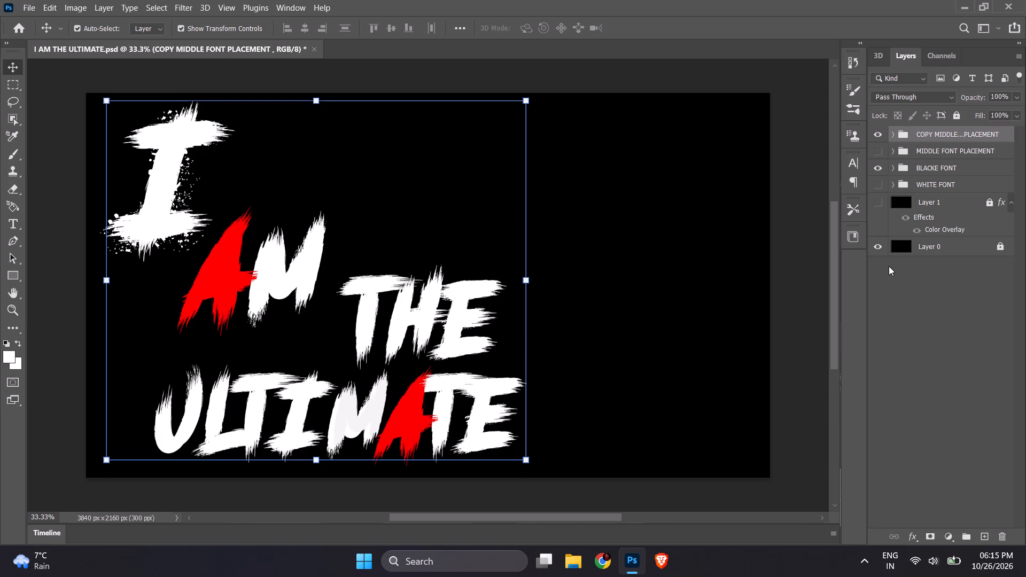
{"action": "key", "text": "Up"}
{"action": "key", "text": "Up"}
{"action": "key", "text": "Up"}
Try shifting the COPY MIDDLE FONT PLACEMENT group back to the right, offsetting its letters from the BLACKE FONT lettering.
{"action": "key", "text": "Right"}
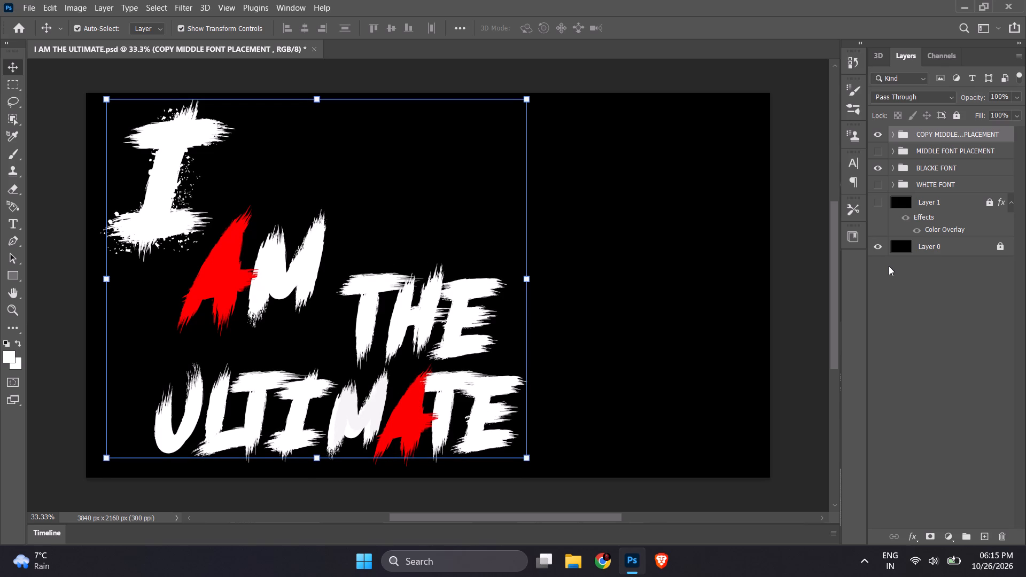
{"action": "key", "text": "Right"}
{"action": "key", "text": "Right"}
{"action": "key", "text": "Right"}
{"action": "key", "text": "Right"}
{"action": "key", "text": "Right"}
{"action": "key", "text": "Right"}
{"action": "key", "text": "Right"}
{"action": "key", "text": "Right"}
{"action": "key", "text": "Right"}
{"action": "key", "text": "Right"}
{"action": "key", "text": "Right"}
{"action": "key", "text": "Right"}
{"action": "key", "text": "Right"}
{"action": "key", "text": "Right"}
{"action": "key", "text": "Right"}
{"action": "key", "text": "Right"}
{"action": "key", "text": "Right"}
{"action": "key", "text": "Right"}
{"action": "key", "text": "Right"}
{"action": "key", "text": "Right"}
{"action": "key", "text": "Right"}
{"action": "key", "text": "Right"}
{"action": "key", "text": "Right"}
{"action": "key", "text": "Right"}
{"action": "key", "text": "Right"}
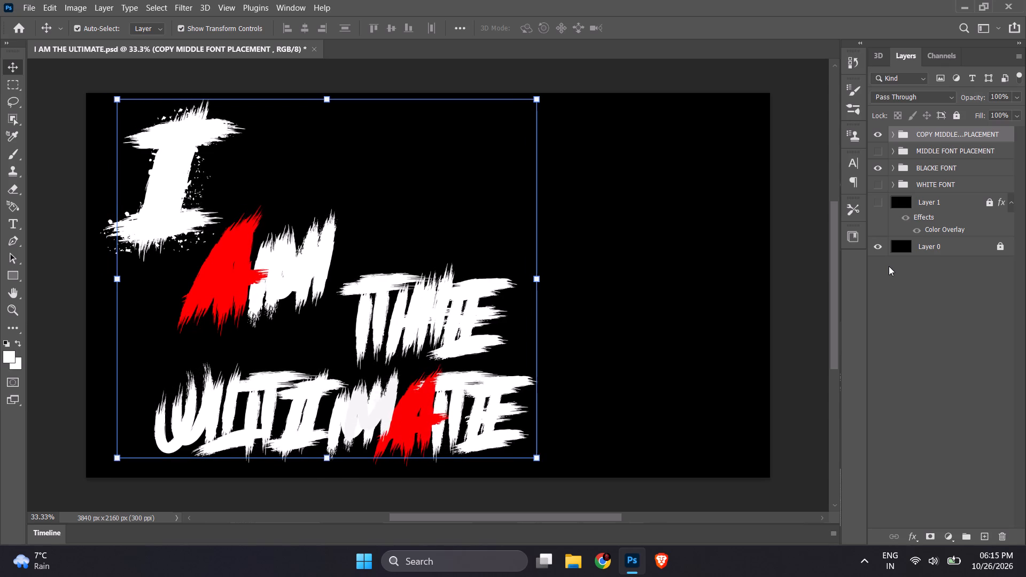
Raise the COPY MIDDLE FONT PLACEMENT group in small increments until its top edge is just below the canvas top.
{"action": "key", "text": "Up"}
{"action": "key", "text": "Up"}
{"action": "key", "text": "Up"}
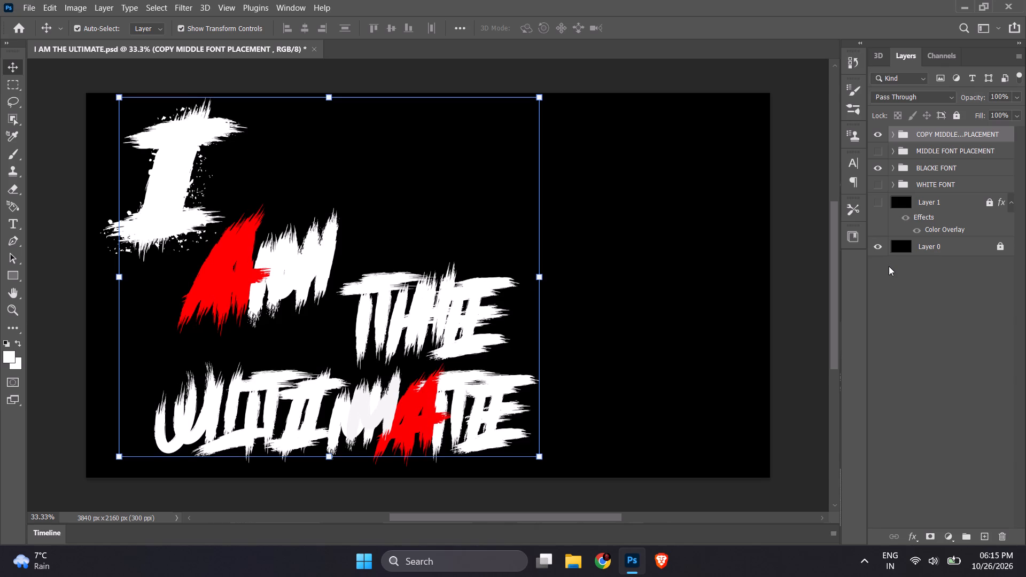
{"action": "key", "text": "Up"}
{"action": "key", "text": "Up"}
{"action": "key", "text": "Up"}
{"action": "key", "text": "Up"}
{"action": "key", "text": "Up"}
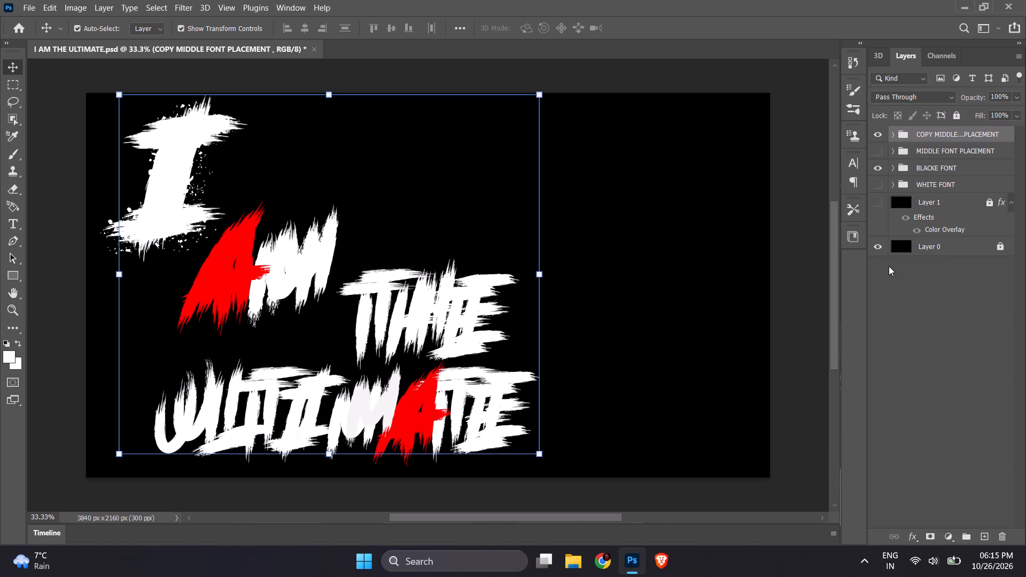
Shift the COPY MIDDLE FONT PLACEMENT group left past the BLACKE FONT lettering and raise its top edge to the canvas top.
{"action": "key", "text": "Left"}
{"action": "key", "text": "Left"}
{"action": "key", "text": "Left"}
{"action": "key", "text": "Left"}
{"action": "key", "text": "Left"}
{"action": "key", "text": "Left"}
{"action": "key", "text": "Left"}
{"action": "key", "text": "Left"}
{"action": "key", "text": "Left"}
{"action": "key", "text": "Left"}
{"action": "key", "text": "Left"}
{"action": "key", "text": "Left"}
{"action": "key", "text": "Left"}
{"action": "key", "text": "Left"}
{"action": "key", "text": "Left"}
{"action": "key", "text": "Left"}
{"action": "key", "text": "Left"}
{"action": "key", "text": "Left"}
{"action": "key", "text": "Left"}
{"action": "key", "text": "Left"}
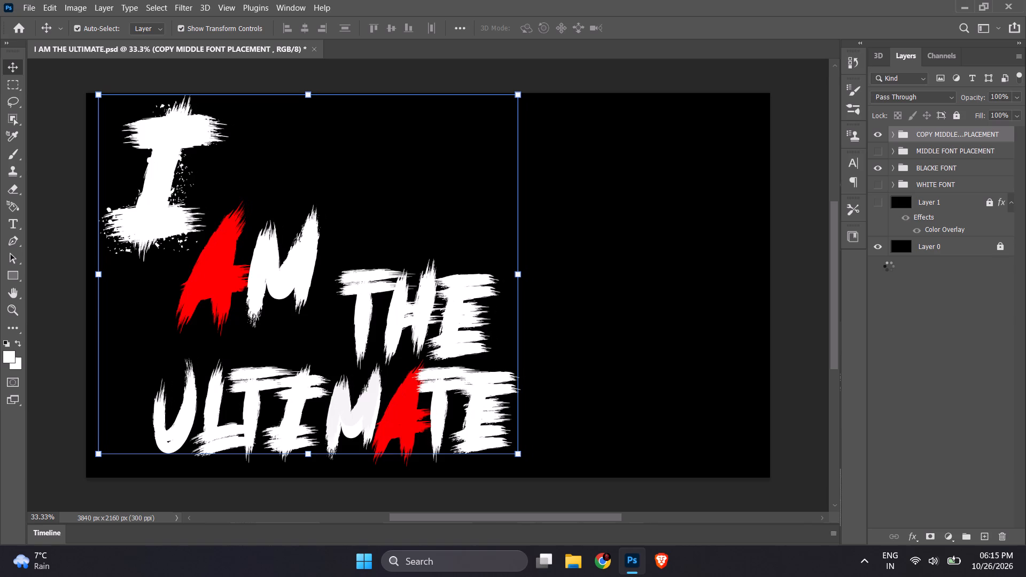
{"action": "key", "text": "Up"}
{"action": "key", "text": "Up"}
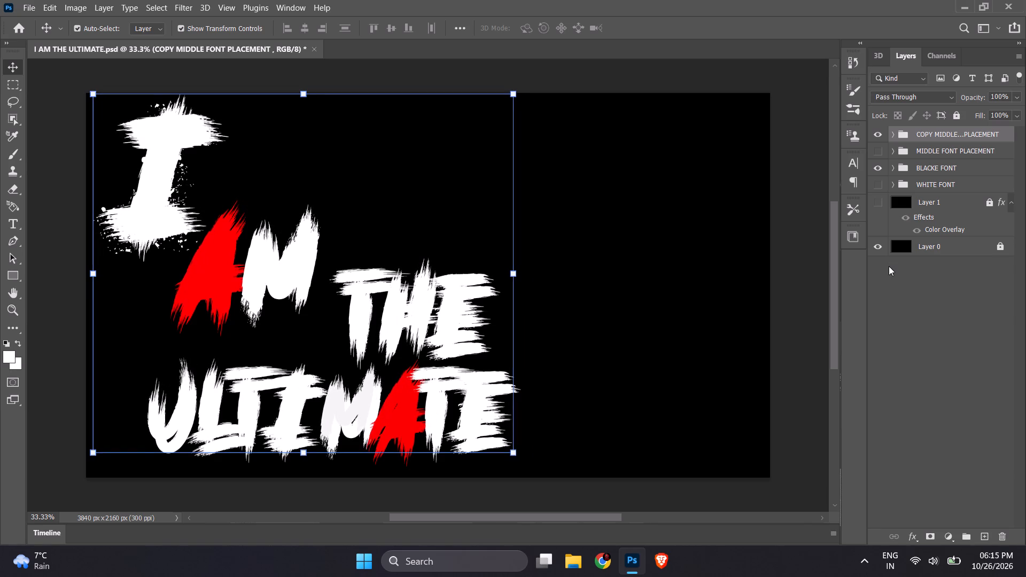
{"action": "key", "text": "Up"}
{"action": "key", "text": "Up"}
Nudge the COPY MIDDLE FONT PLACEMENT group further left until its bounding box meets the canvas's left edge.
{"action": "key", "text": "Left"}
{"action": "key", "text": "Left"}
{"action": "key", "text": "Left"}
{"action": "key", "text": "Left"}
{"action": "key", "text": "Left"}
{"action": "key", "text": "Left"}
{"action": "key", "text": "Left"}
{"action": "key", "text": "Left"}
{"action": "key", "text": "Left"}
{"action": "key", "text": "Left"}
{"action": "key", "text": "Left"}
{"action": "key", "text": "Left"}
{"action": "key", "text": "Left"}
{"action": "key", "text": "Left"}
{"action": "key", "text": "Left"}
{"action": "key", "text": "Left"}
{"action": "key", "text": "Left"}
{"action": "key", "text": "Left"}
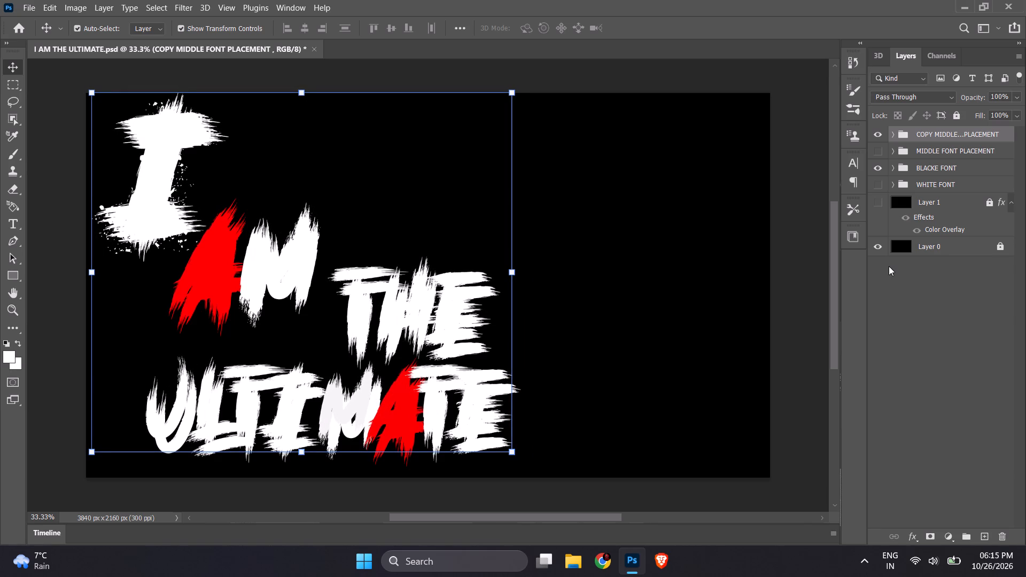
{"action": "key", "text": "Left"}
{"action": "key", "text": "Left"}
{"action": "key", "text": "Left"}
{"action": "key", "text": "Left"}
{"action": "key", "text": "Left"}
{"action": "key", "text": "Left"}
{"action": "key", "text": "Left"}
{"action": "key", "text": "Left"}
{"action": "key", "text": "Left"}
{"action": "key", "text": "Left"}
{"action": "key", "text": "Left"}
{"action": "key", "text": "Left"}
{"action": "key", "text": "Left"}
{"action": "key", "text": "Left"}
{"action": "key", "text": "Left"}
{"action": "key", "text": "Left"}
{"action": "key", "text": "Left"}
{"action": "key", "text": "Left"}
{"action": "key", "text": "Left"}
{"action": "key", "text": "Left"}
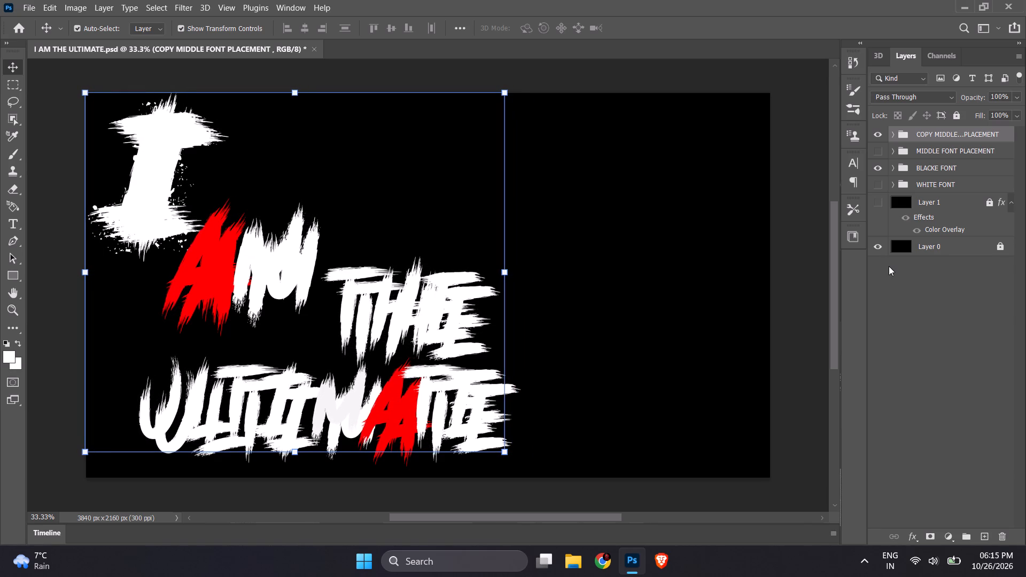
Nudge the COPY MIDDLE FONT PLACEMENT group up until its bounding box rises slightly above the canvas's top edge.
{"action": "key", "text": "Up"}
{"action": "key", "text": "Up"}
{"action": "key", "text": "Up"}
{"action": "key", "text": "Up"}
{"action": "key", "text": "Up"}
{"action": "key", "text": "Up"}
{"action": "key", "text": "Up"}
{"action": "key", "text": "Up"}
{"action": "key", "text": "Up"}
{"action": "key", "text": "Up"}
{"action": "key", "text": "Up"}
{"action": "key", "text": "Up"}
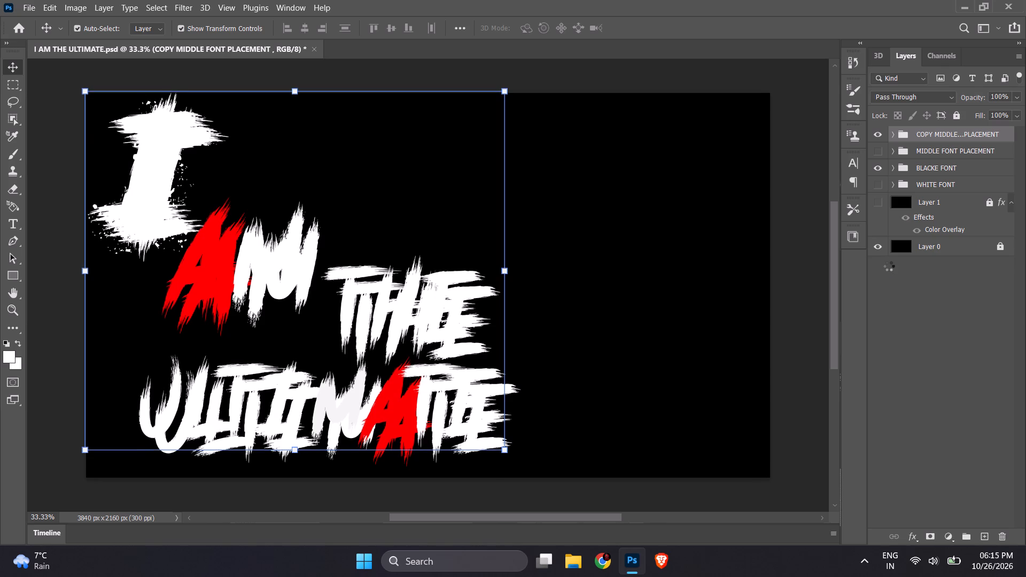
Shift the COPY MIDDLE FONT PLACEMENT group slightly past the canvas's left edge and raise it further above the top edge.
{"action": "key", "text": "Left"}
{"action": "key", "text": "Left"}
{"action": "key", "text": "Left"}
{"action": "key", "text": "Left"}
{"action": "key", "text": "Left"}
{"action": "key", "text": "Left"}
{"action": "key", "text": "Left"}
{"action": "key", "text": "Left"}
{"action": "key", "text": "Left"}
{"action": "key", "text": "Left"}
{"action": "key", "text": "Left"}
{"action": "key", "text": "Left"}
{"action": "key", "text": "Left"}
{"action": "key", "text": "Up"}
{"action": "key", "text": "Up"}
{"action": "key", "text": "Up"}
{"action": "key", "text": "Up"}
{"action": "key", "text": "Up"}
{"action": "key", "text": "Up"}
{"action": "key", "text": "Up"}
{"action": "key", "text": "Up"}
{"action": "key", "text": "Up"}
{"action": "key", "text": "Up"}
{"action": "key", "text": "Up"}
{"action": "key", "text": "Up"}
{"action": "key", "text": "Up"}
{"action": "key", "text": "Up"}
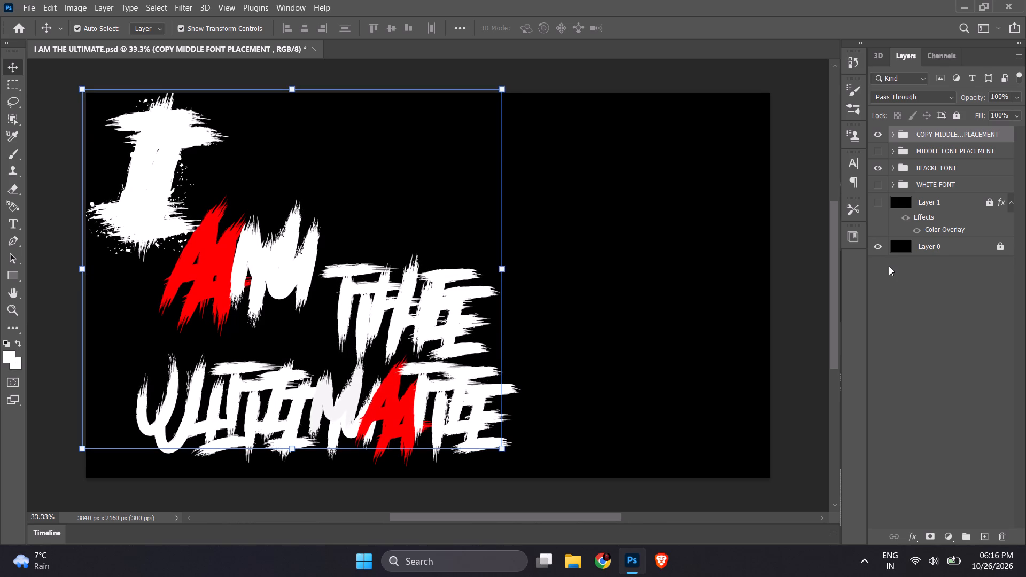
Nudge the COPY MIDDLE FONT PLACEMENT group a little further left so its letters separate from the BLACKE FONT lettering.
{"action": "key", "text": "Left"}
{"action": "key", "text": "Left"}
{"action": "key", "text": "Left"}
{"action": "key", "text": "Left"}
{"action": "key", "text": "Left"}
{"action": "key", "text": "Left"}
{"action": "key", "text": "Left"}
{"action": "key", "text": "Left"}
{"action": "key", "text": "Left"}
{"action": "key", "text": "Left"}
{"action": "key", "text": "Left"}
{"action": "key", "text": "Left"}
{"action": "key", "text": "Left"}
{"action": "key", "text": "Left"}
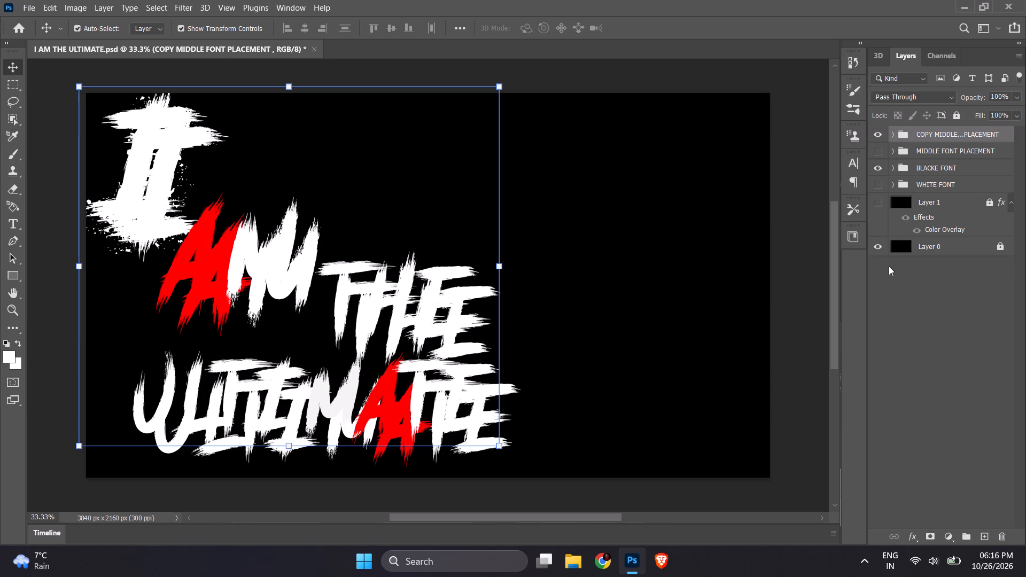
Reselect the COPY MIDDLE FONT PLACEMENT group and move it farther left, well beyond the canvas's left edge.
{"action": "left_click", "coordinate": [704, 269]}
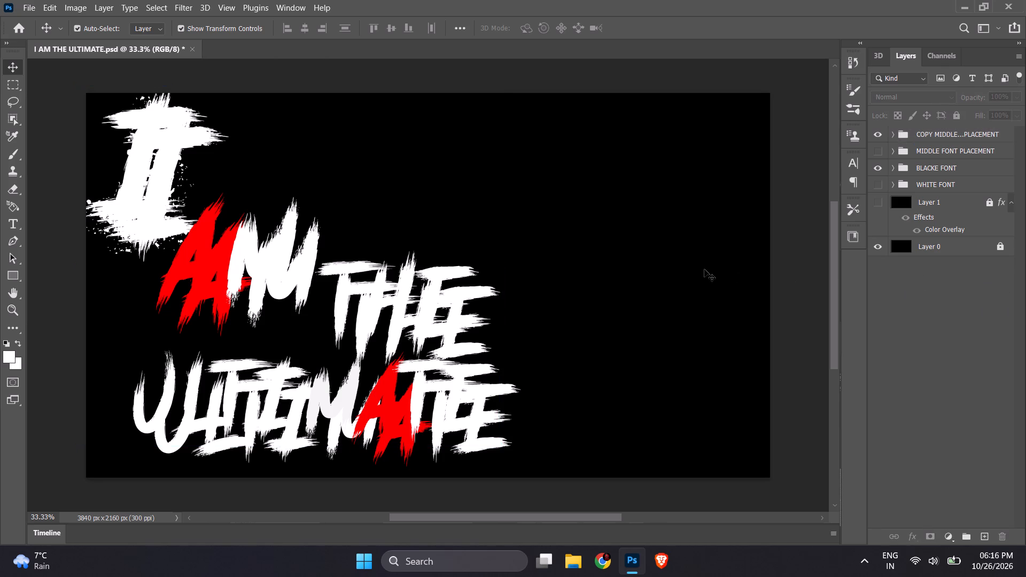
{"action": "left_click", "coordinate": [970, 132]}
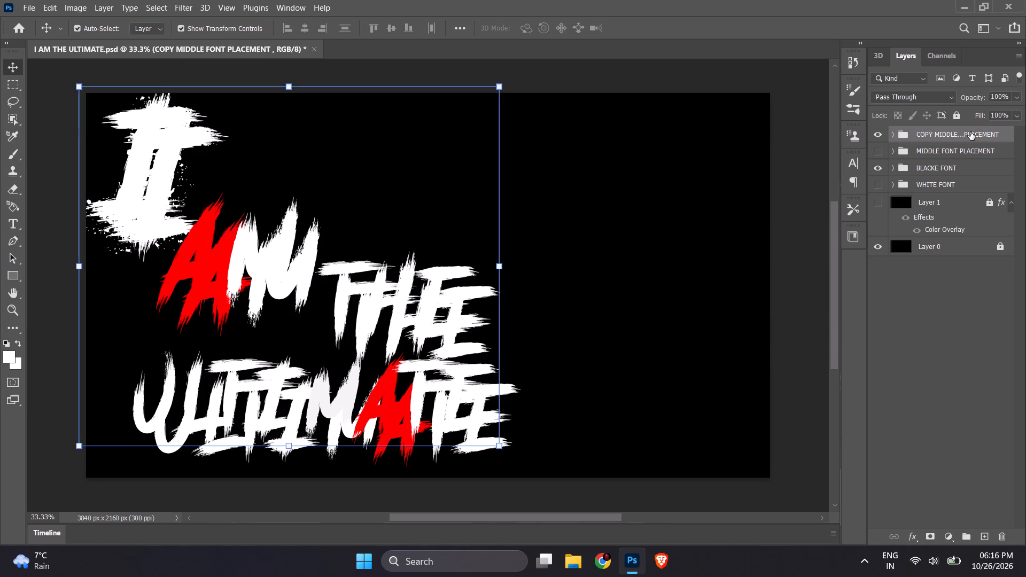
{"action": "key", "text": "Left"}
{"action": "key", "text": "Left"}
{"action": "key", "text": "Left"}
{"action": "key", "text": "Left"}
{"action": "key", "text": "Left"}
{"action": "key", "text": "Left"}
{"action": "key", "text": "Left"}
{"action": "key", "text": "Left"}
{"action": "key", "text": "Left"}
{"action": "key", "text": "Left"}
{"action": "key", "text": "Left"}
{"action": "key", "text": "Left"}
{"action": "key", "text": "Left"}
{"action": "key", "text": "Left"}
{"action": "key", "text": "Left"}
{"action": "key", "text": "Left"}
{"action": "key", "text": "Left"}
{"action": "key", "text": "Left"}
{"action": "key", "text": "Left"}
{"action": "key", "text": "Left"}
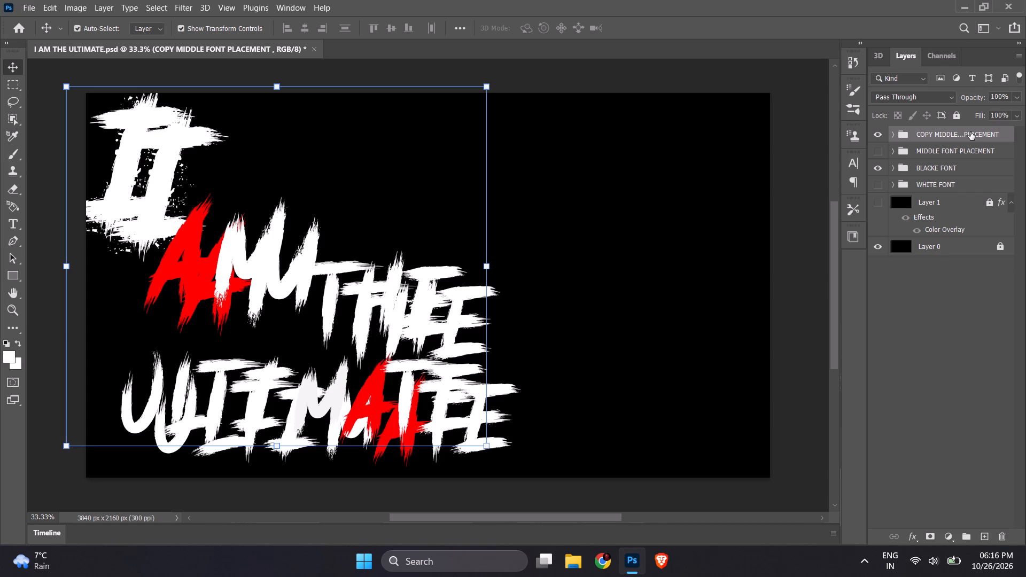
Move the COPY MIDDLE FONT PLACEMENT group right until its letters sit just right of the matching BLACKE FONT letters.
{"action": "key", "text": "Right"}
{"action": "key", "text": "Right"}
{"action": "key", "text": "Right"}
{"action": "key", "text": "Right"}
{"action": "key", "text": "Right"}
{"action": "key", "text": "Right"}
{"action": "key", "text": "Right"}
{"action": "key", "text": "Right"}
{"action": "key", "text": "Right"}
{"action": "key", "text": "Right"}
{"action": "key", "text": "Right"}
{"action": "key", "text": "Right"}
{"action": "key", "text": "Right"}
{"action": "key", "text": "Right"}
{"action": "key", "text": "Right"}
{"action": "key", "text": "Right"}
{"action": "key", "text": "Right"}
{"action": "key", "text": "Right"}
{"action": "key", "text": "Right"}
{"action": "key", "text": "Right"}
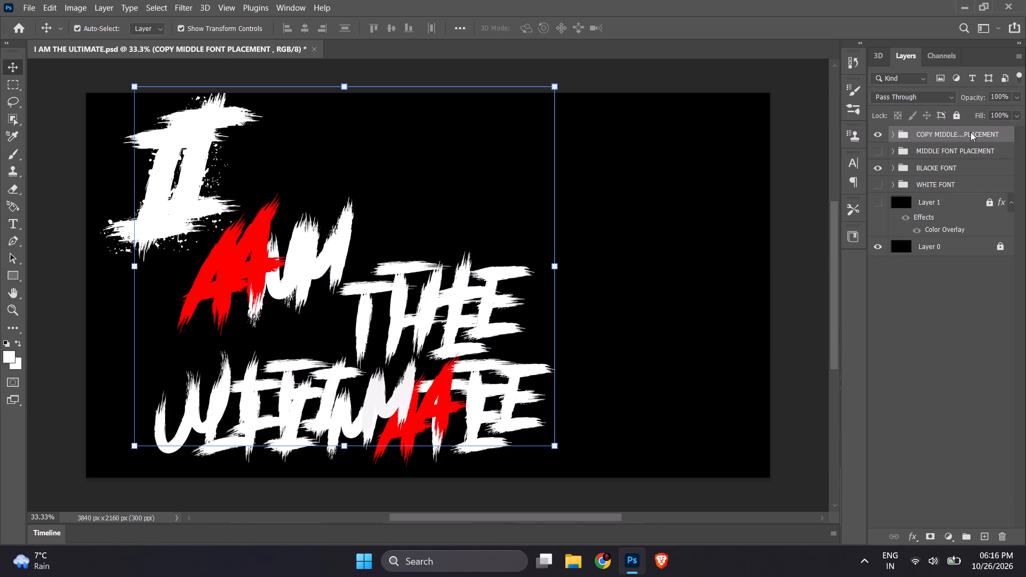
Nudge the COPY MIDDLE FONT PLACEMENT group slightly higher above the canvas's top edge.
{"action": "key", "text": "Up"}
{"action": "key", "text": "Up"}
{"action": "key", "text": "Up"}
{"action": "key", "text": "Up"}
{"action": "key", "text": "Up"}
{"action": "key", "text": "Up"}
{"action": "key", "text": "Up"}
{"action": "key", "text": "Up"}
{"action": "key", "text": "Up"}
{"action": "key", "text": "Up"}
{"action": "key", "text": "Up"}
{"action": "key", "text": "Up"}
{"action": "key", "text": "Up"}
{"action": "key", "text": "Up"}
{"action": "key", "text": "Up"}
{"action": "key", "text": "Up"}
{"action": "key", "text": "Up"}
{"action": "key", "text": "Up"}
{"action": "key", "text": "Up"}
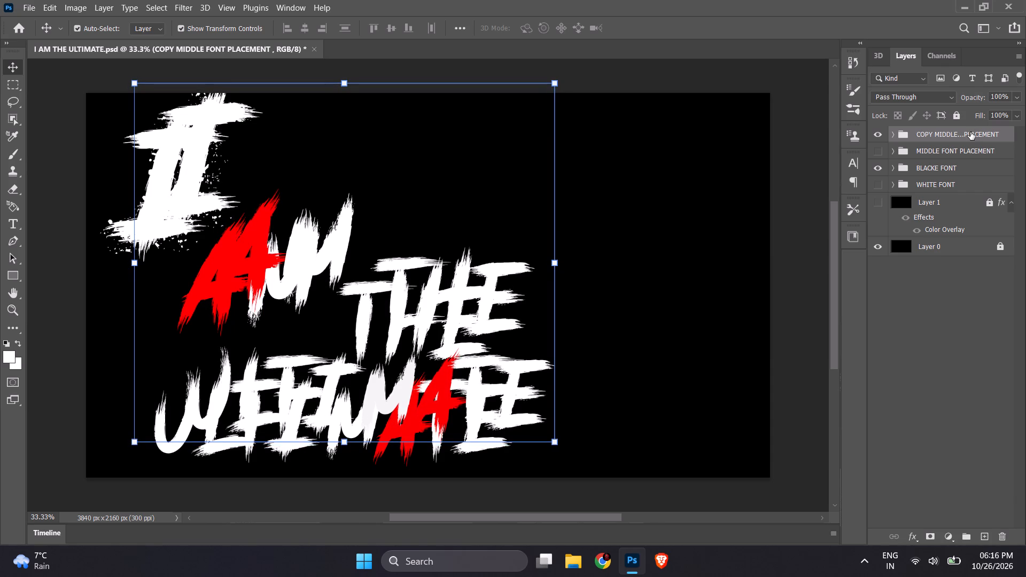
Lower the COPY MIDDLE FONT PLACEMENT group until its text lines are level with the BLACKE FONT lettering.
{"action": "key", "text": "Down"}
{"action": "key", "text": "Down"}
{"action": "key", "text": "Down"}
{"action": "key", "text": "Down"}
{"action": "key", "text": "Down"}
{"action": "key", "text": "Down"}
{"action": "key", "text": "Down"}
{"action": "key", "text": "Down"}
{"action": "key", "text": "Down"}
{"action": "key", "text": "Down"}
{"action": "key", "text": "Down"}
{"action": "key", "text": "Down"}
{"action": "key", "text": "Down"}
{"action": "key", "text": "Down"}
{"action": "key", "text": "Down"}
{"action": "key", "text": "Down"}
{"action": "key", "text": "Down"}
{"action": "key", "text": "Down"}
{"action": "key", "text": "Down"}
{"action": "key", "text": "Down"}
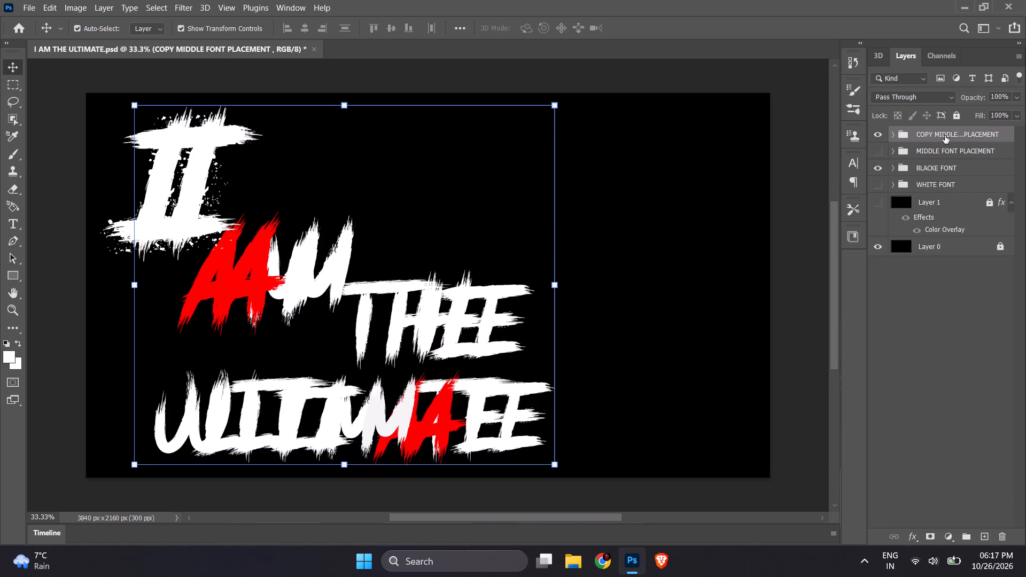
Turn off the transform controls around the selected COPY MIDDLE FONT PLACEMENT group.
{"action": "left_click", "coordinate": [945, 136]}
{"action": "left_click", "coordinate": [179, 25]}
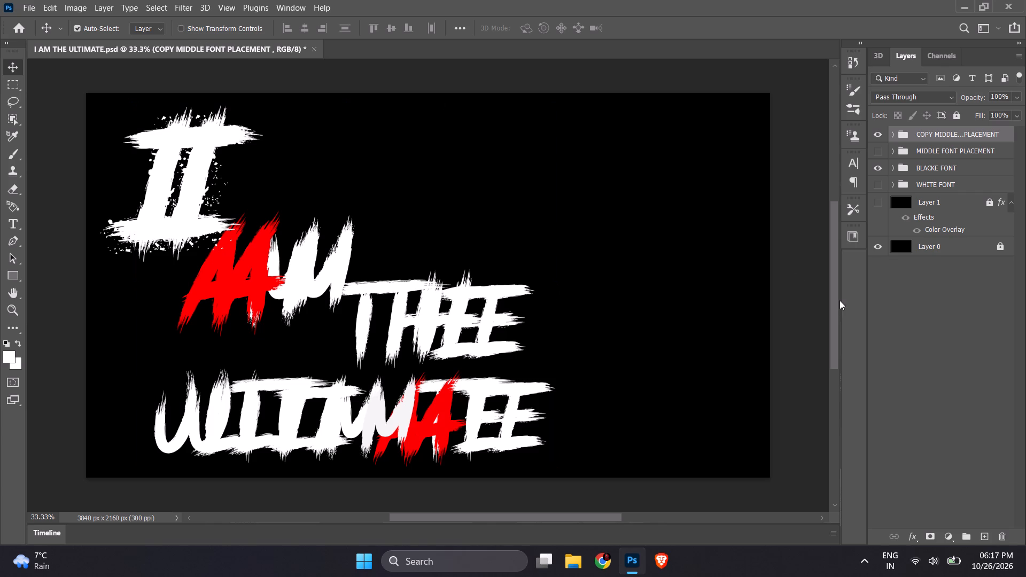
Delete the COPY MIDDLE FONT PLACEMENT group.
{"action": "left_click", "coordinate": [976, 139]}
{"action": "key", "text": "Delete"}
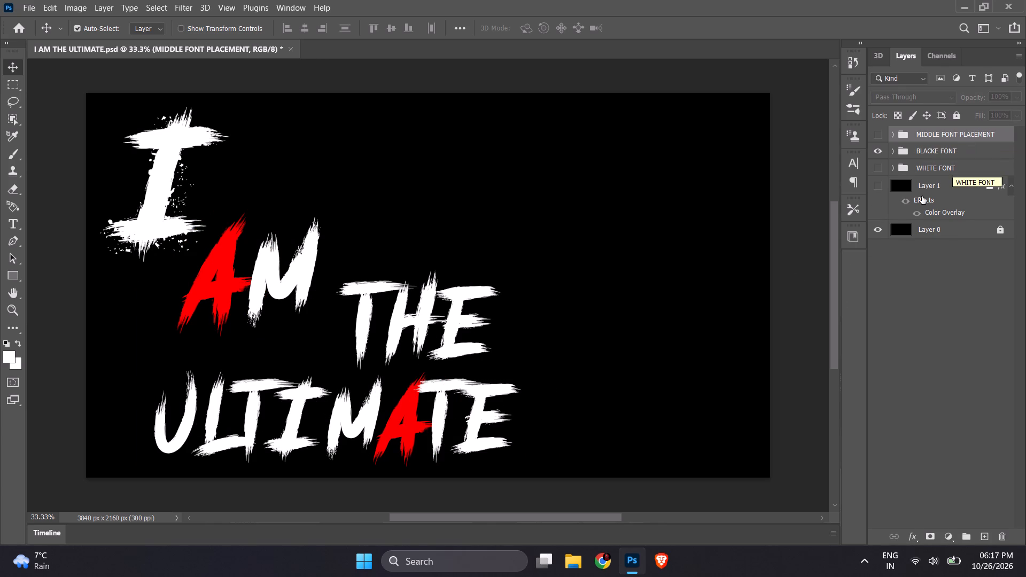
Compare the MIDDLE FONT PLACEMENT and BLACKE FONT lettering by toggling their visibility, leaving only BLACKE FONT shown.
{"action": "left_click", "coordinate": [881, 130]}
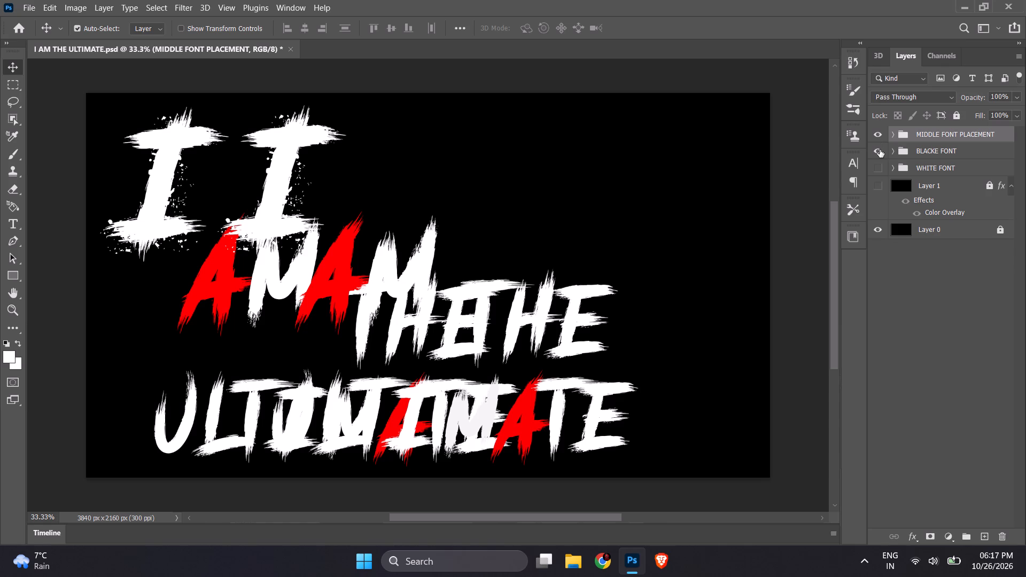
{"action": "left_click", "coordinate": [880, 150]}
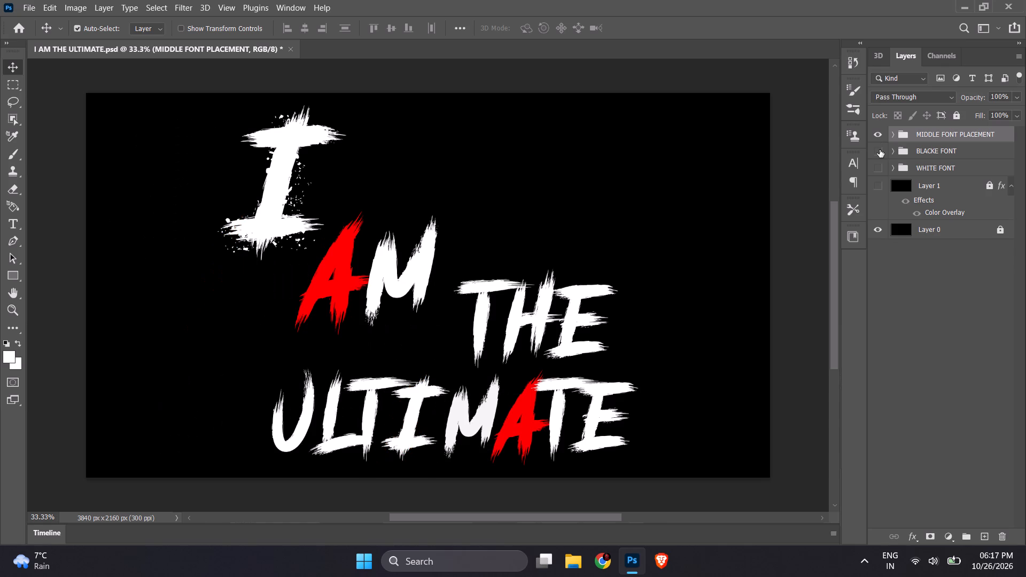
{"action": "left_click", "coordinate": [880, 150]}
{"action": "left_click", "coordinate": [877, 132]}
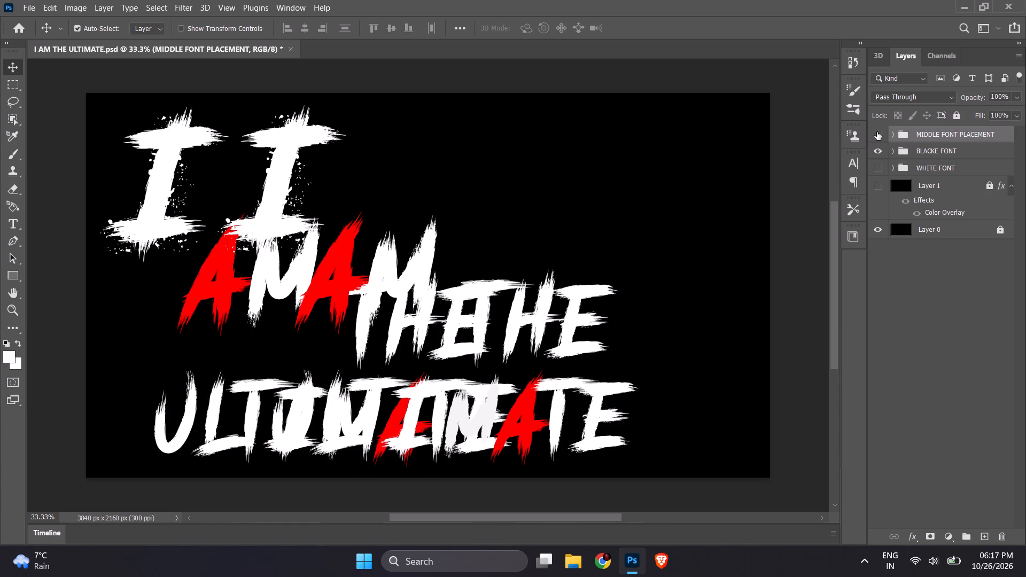
Expand the BLACKE FONT group to reach its individual text layers.
{"action": "left_click", "coordinate": [893, 154]}
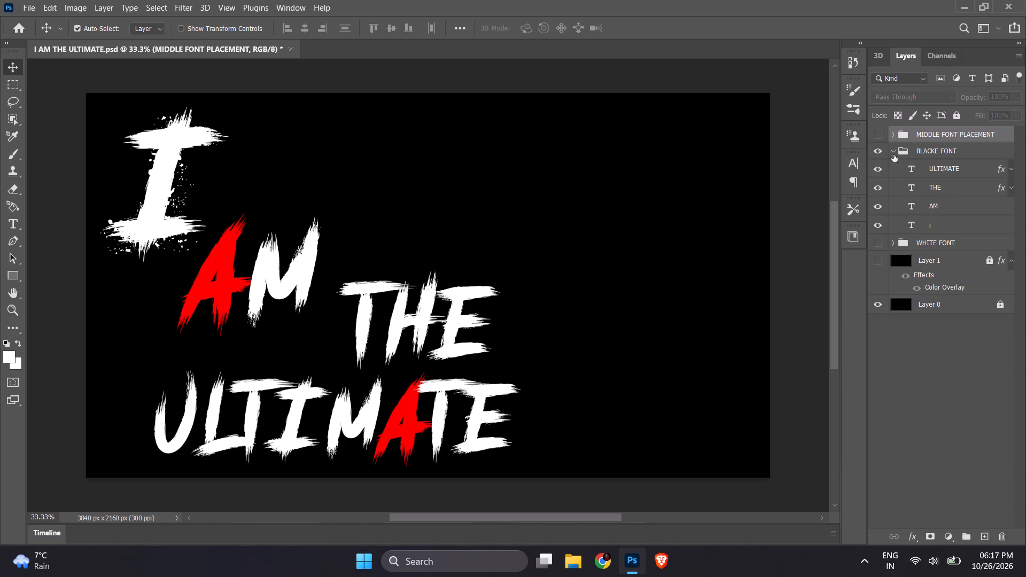
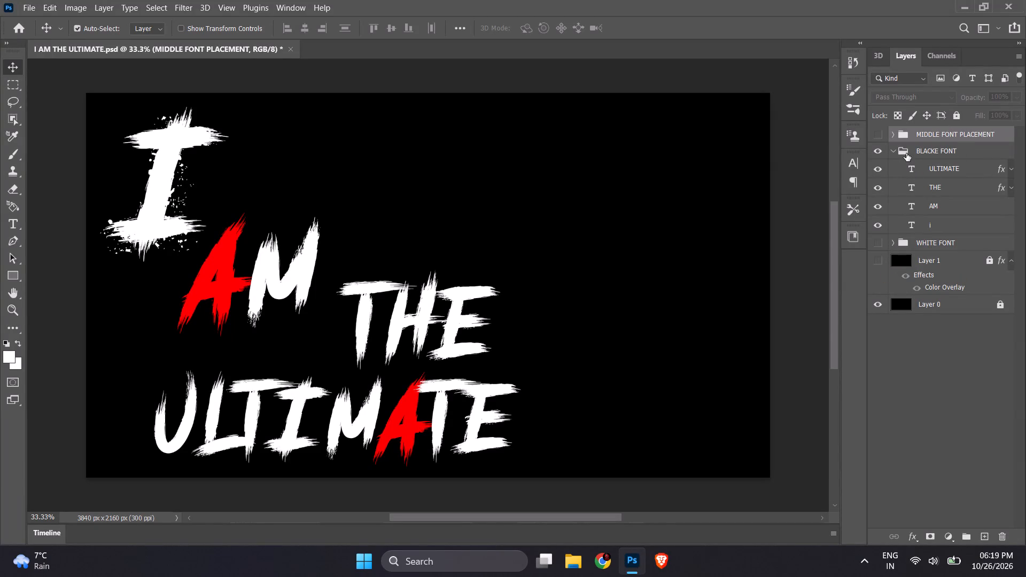
Recolour the letters TE at the end of the ULTIMATE text in the BLACKE FONT group to black (000000).
{"action": "left_click", "coordinate": [954, 170]}
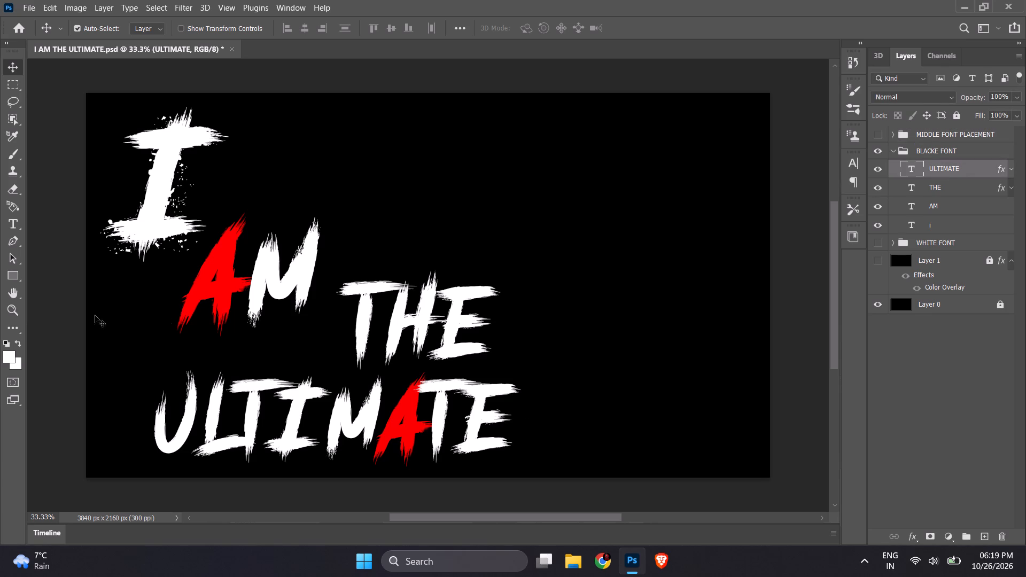
{"action": "left_click", "coordinate": [11, 224]}
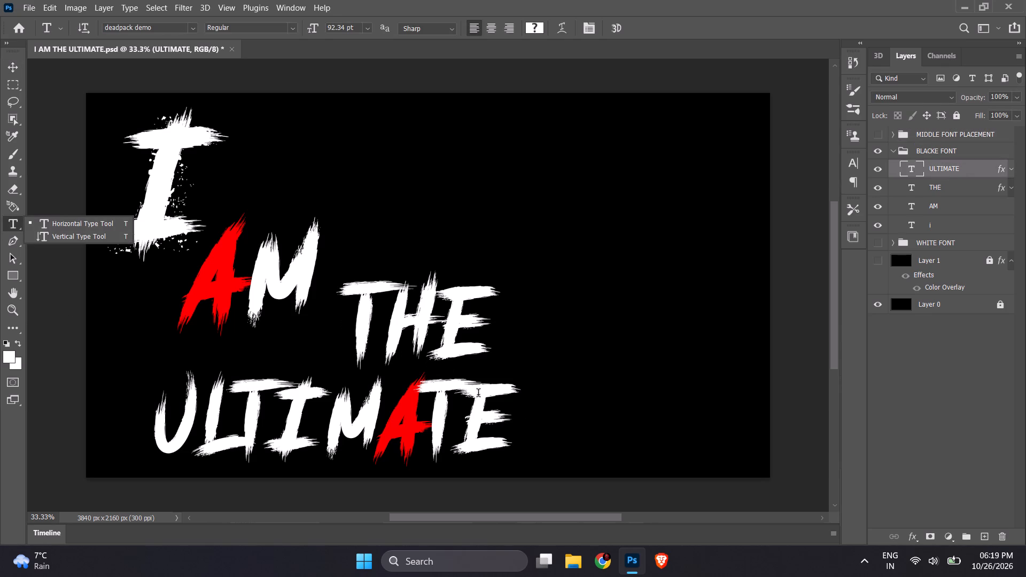
{"action": "left_click", "coordinate": [504, 413]}
{"action": "left_click_drag", "start_coordinate": [504, 413], "coordinate": [445, 414]}
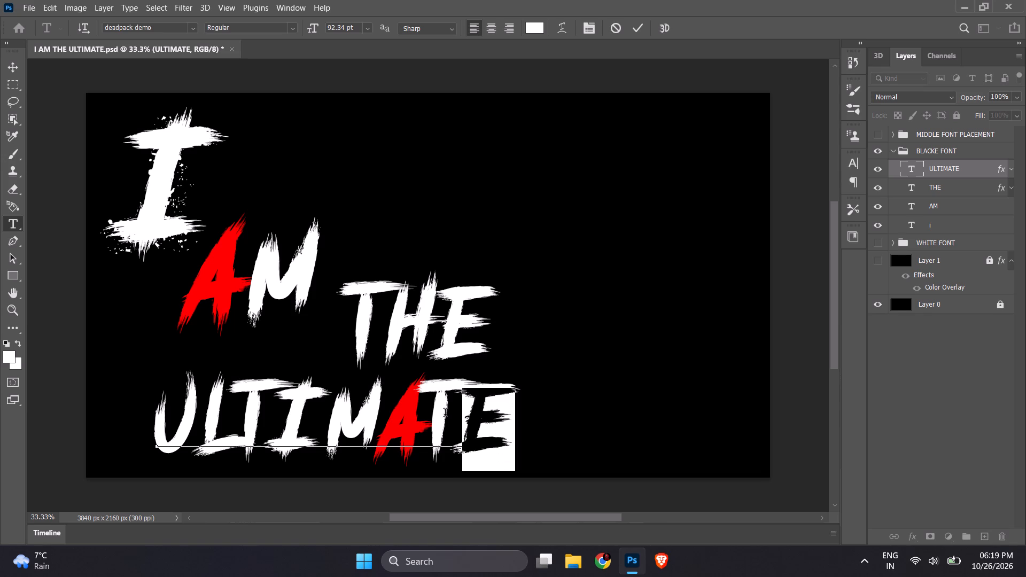
{"action": "left_click_drag", "start_coordinate": [445, 414], "coordinate": [438, 414]}
{"action": "left_click", "coordinate": [532, 30]}
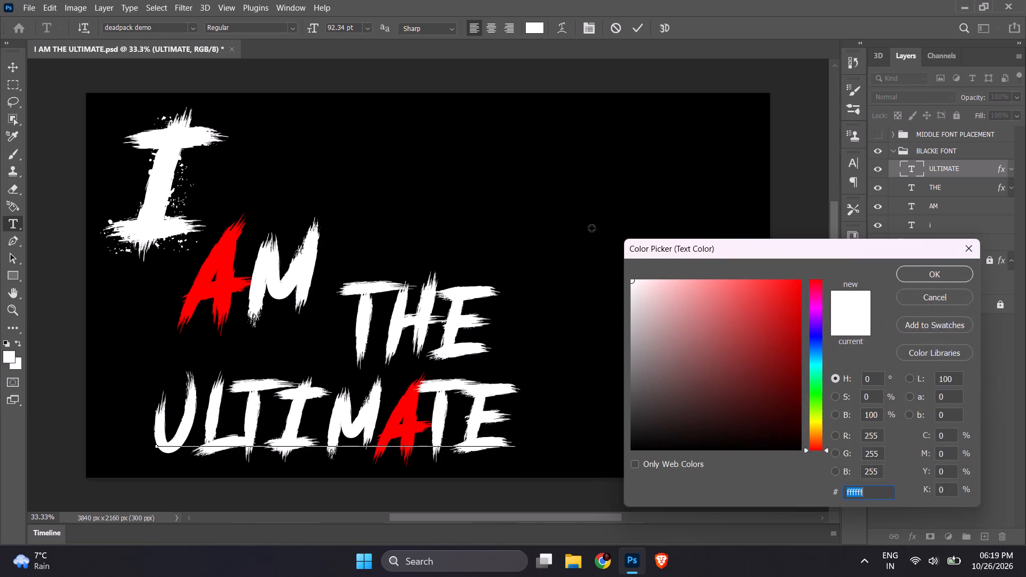
{"action": "left_click_drag", "start_coordinate": [652, 338], "coordinate": [653, 471]}
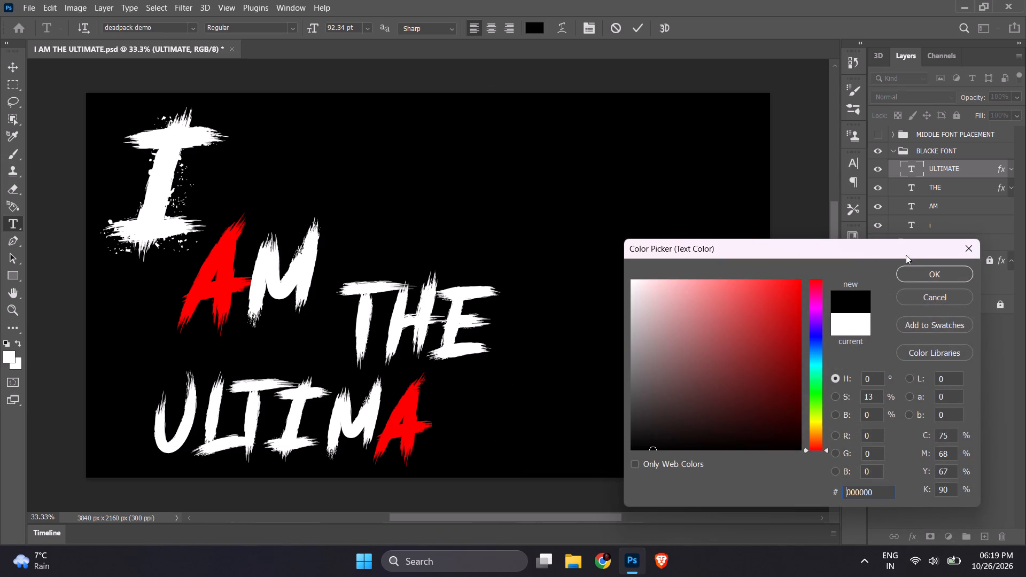
{"action": "left_click", "coordinate": [915, 269]}
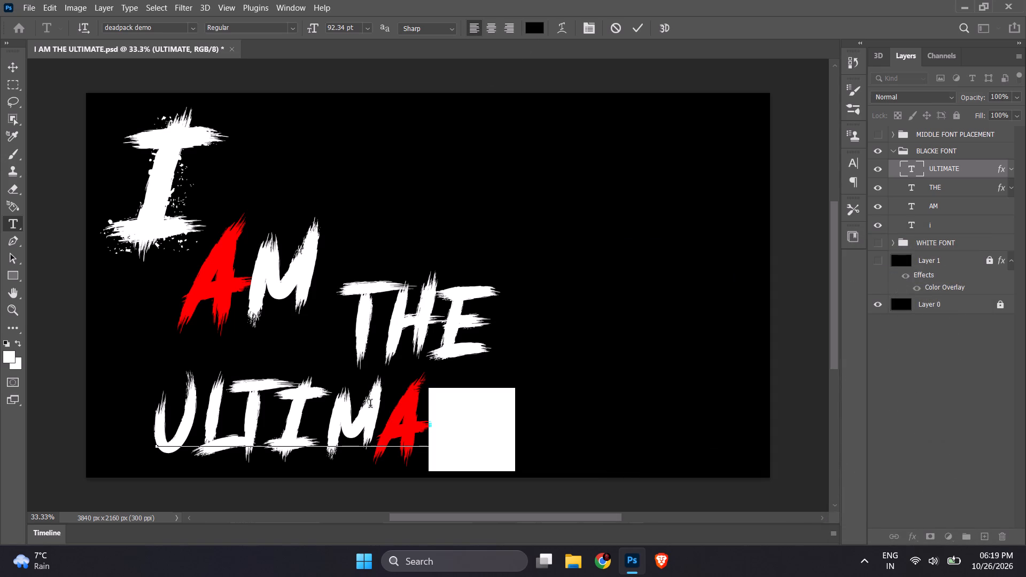
Recolour the letters ULTIM of the ULTIMATE text to black (000000), leaving the A red, and commit the text edit.
{"action": "left_click", "coordinate": [382, 409]}
{"action": "left_click_drag", "start_coordinate": [382, 409], "coordinate": [287, 401]}
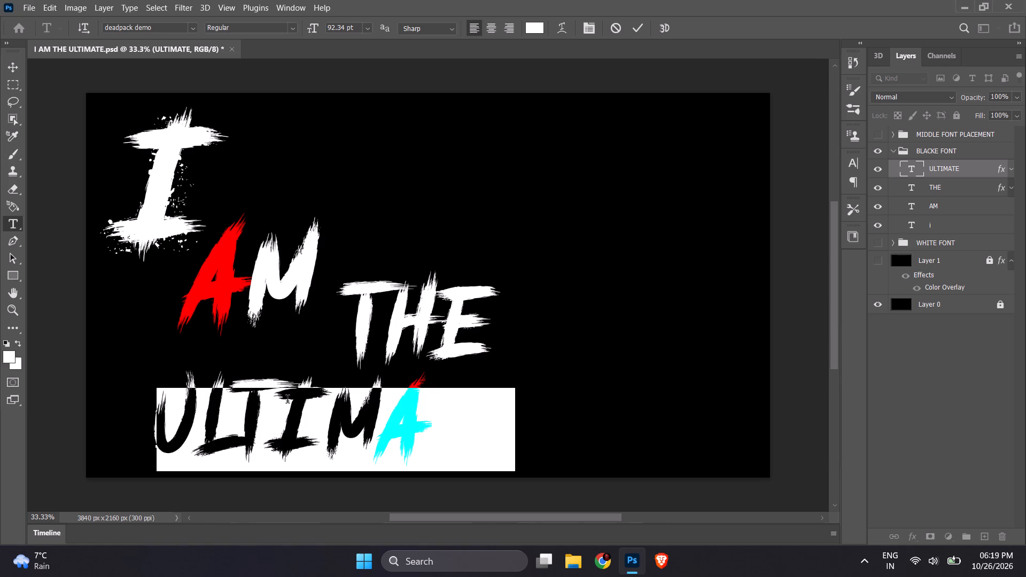
{"action": "left_click", "coordinate": [395, 414]}
{"action": "left_click_drag", "start_coordinate": [377, 411], "coordinate": [169, 403]}
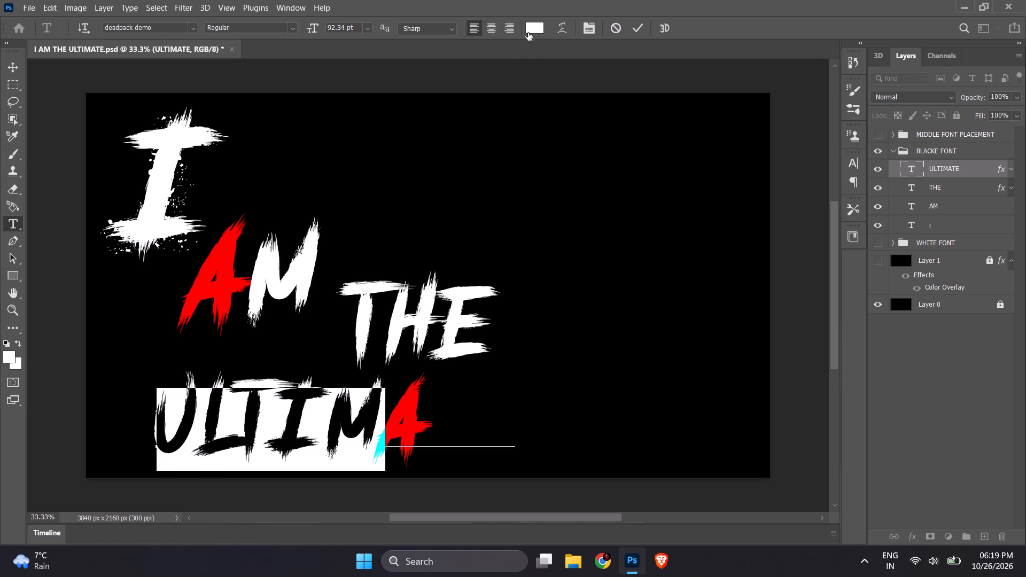
{"action": "left_click", "coordinate": [531, 30]}
{"action": "left_click_drag", "start_coordinate": [671, 380], "coordinate": [599, 486]}
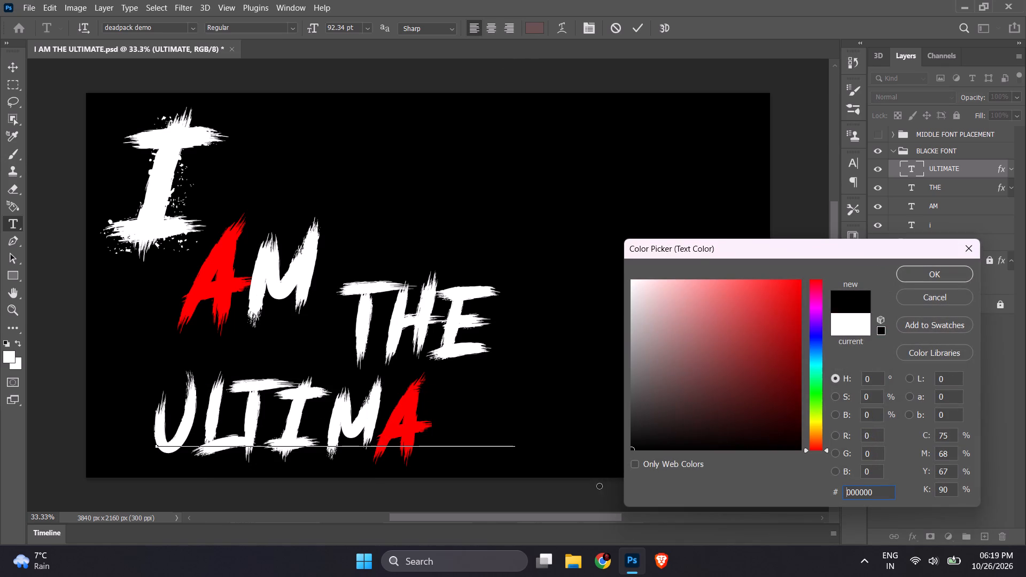
{"action": "left_click_drag", "start_coordinate": [599, 486], "coordinate": [598, 487]}
{"action": "left_click", "coordinate": [929, 279]}
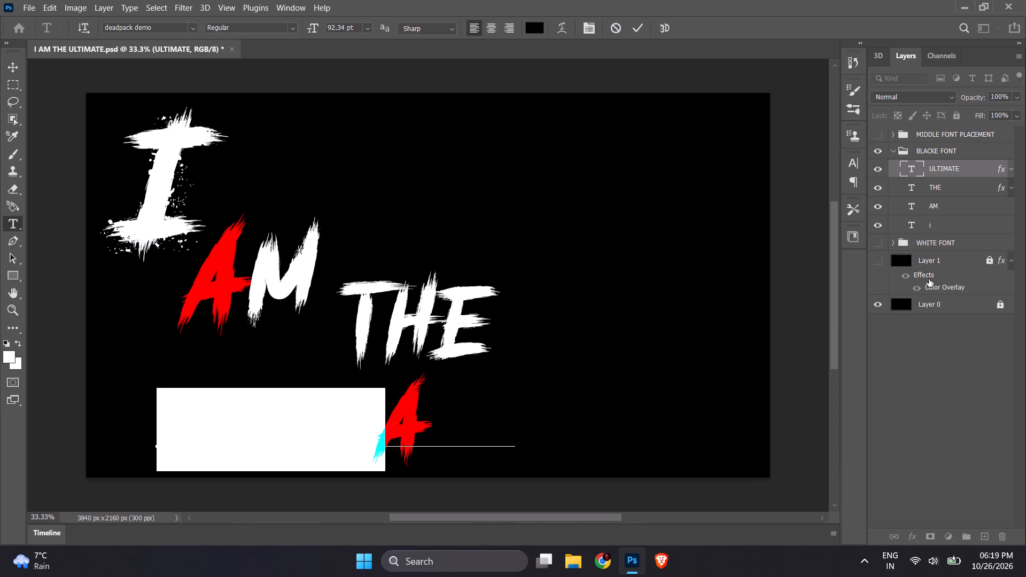
{"action": "left_click", "coordinate": [632, 29]}
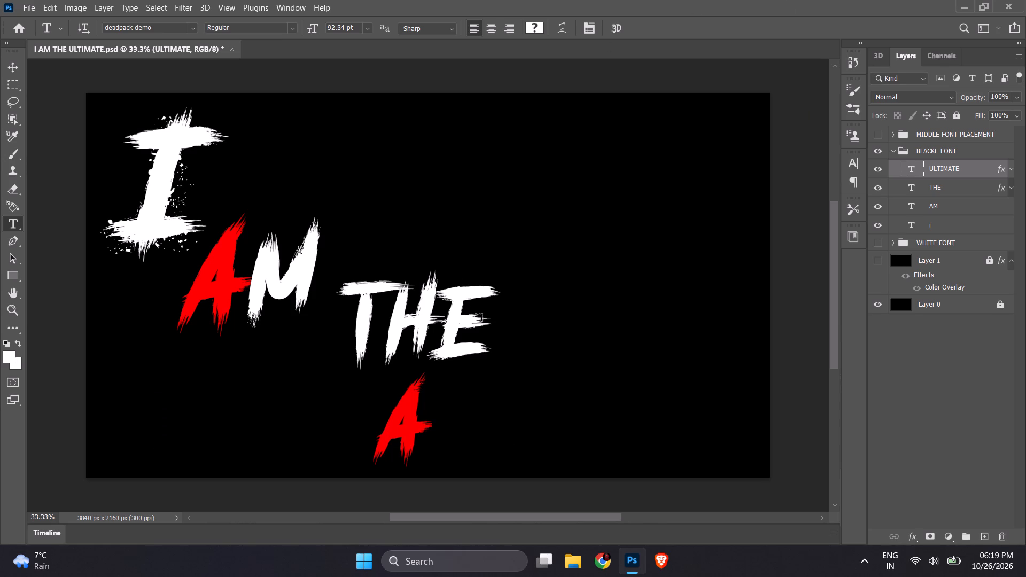
Recolour the whole word THE in the BLACKE FONT group to black and commit the text edit.
{"action": "left_click", "coordinate": [481, 319]}
{"action": "left_click_drag", "start_coordinate": [481, 319], "coordinate": [362, 312]}
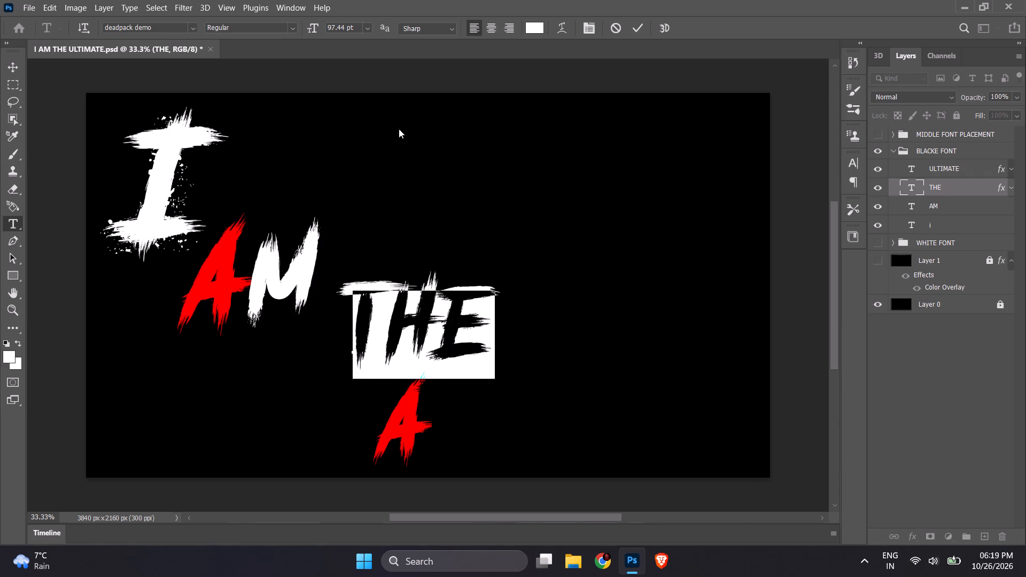
{"action": "left_click", "coordinate": [533, 24]}
{"action": "left_click_drag", "start_coordinate": [680, 338], "coordinate": [608, 500]}
{"action": "left_click", "coordinate": [924, 279]}
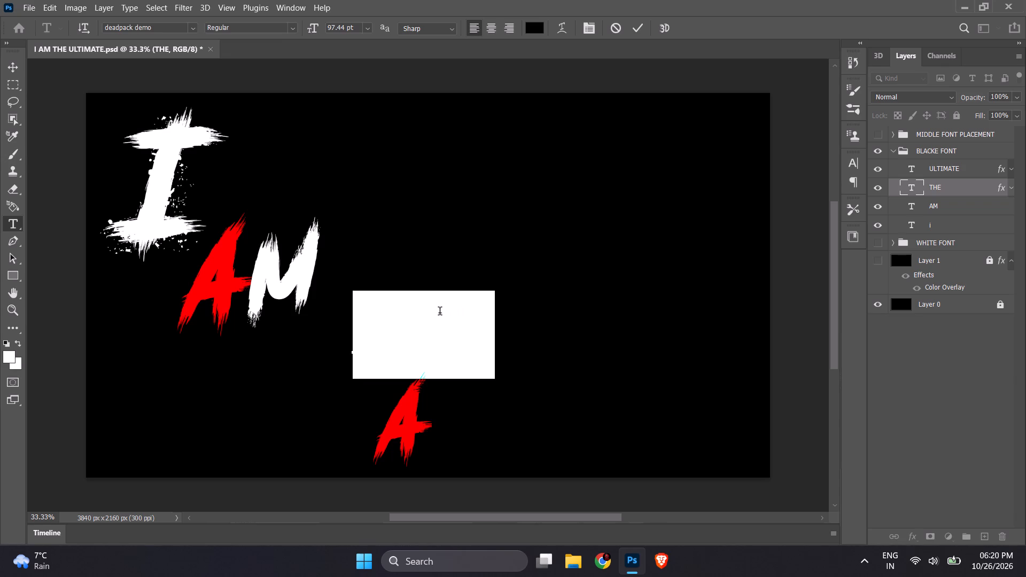
{"action": "left_click", "coordinate": [640, 34]}
Recolour only the letter M of the AM text layer to black (000000) and commit the text edit.
{"action": "left_click", "coordinate": [955, 169]}
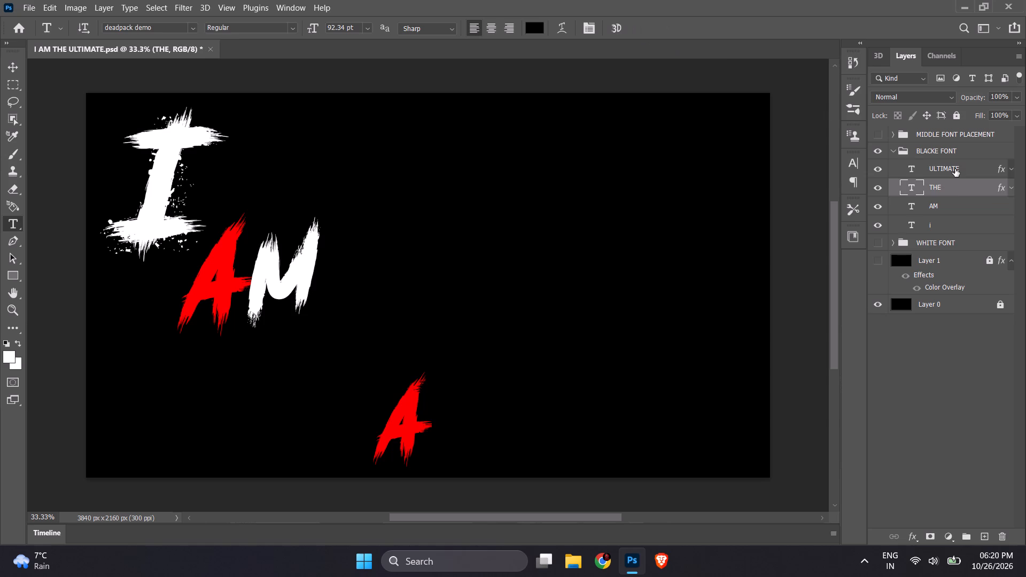
{"action": "left_click", "coordinate": [927, 204]}
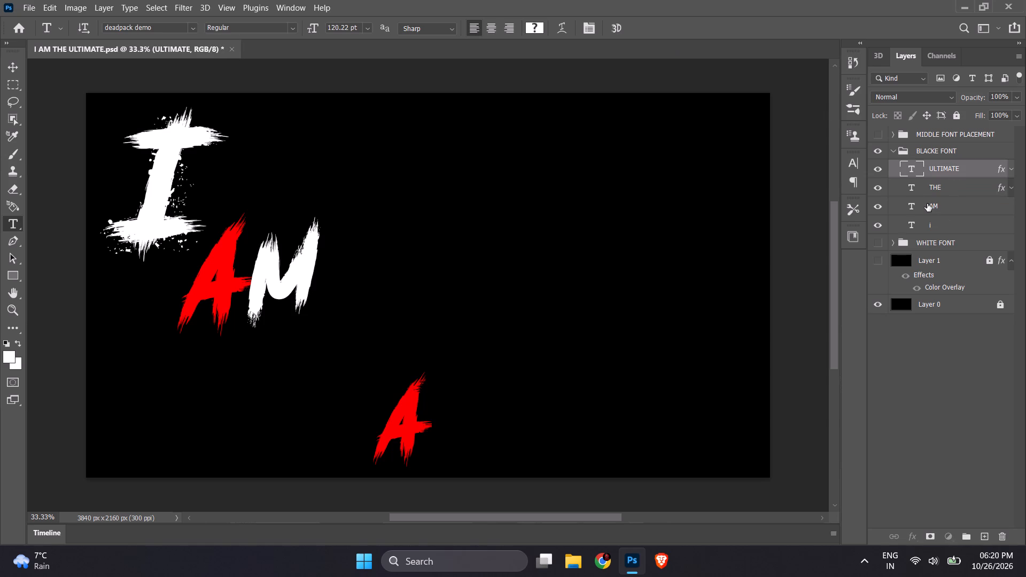
{"action": "left_click", "coordinate": [327, 271]}
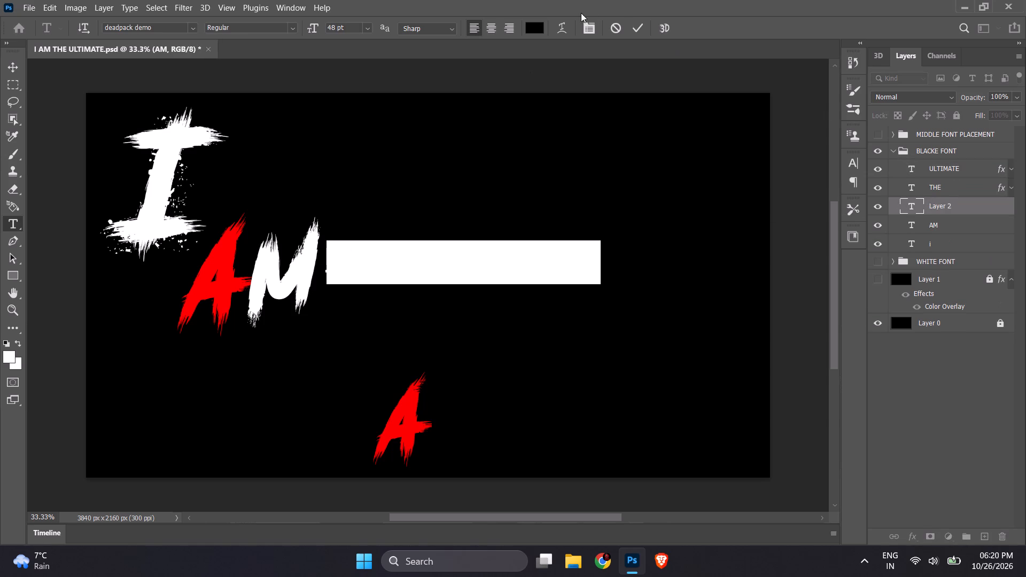
{"action": "left_click", "coordinate": [616, 30]}
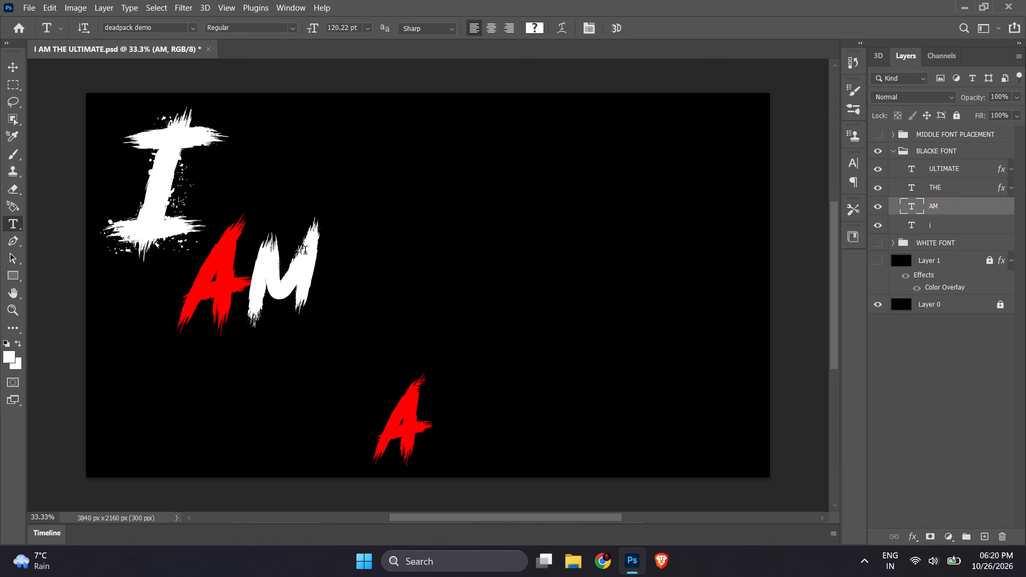
{"action": "left_click", "coordinate": [305, 252]}
{"action": "left_click_drag", "start_coordinate": [305, 252], "coordinate": [261, 256]}
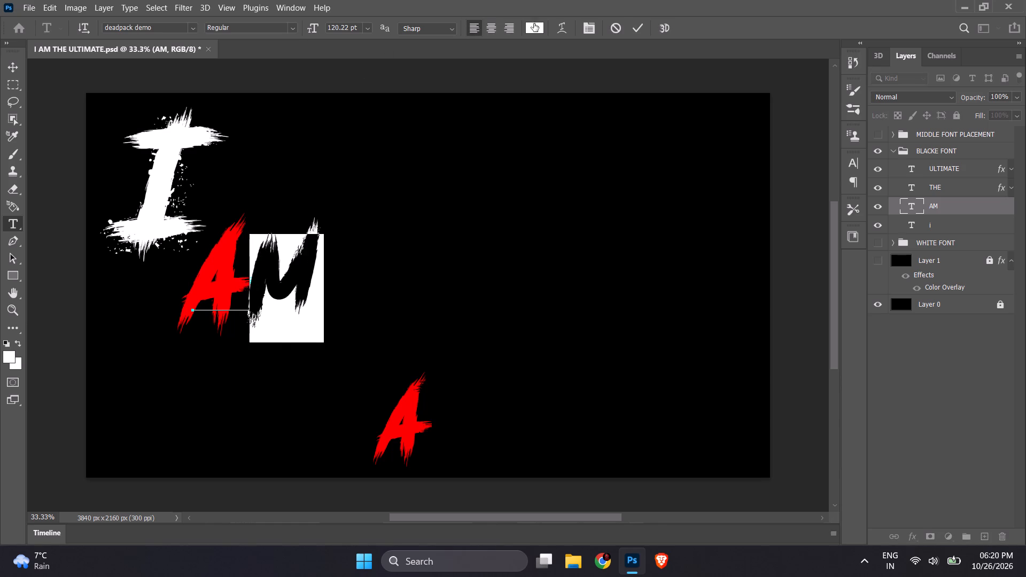
{"action": "left_click", "coordinate": [539, 26]}
{"action": "left_click_drag", "start_coordinate": [692, 328], "coordinate": [685, 542]}
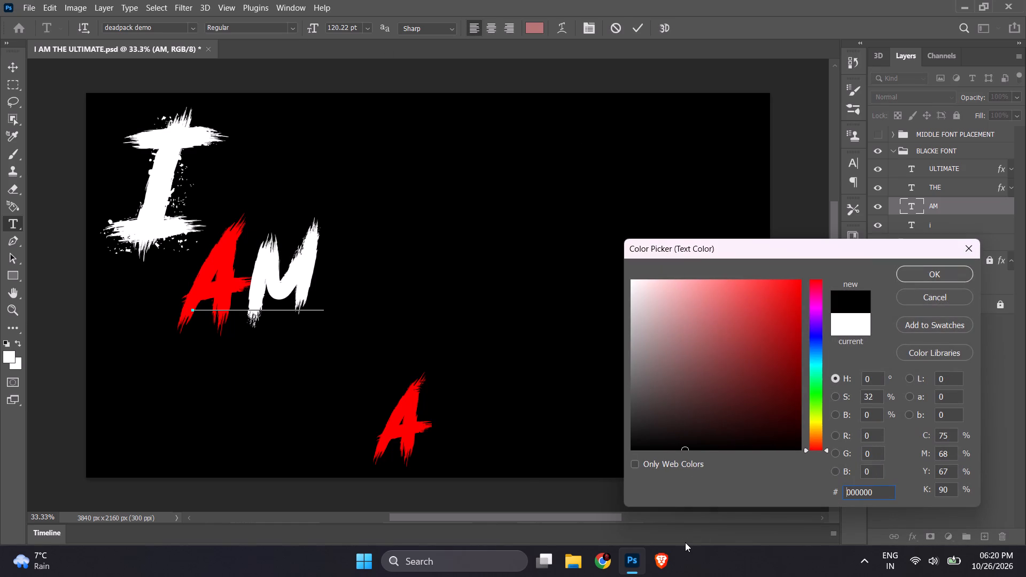
{"action": "left_click", "coordinate": [934, 276]}
{"action": "scroll", "coordinate": [934, 276], "scroll_direction": "left", "scroll_amount": 2}
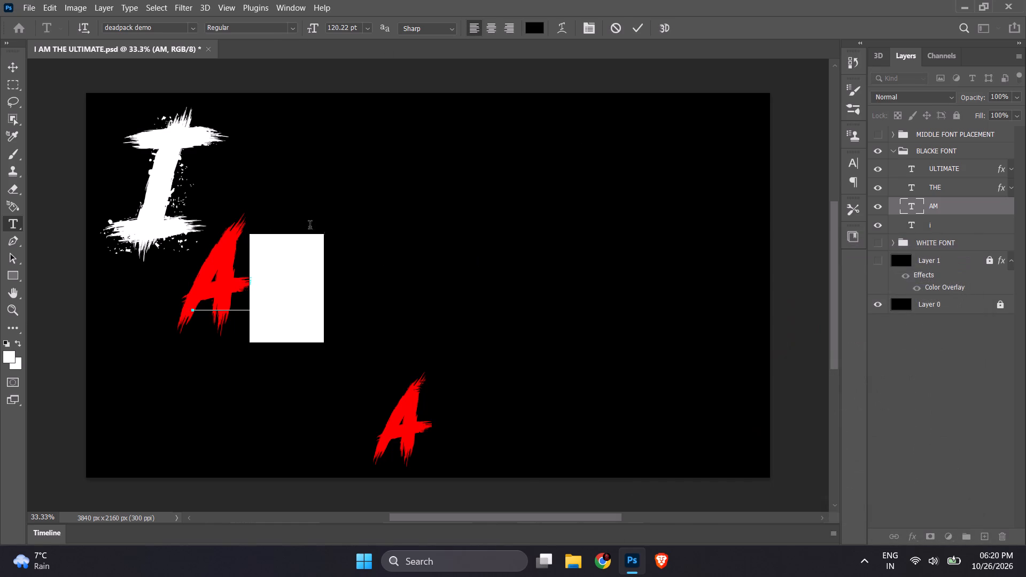
{"action": "scroll", "coordinate": [310, 227], "scroll_direction": "left", "scroll_amount": 2}
{"action": "scroll", "coordinate": [169, 160], "scroll_direction": "right", "scroll_amount": 1}
{"action": "scroll", "coordinate": [555, 0], "scroll_direction": "right", "scroll_amount": 1}
{"action": "left_click", "coordinate": [638, 32]}
Recolour the large letter I in the BLACKE FONT group to black (000000) and commit the text edit.
{"action": "scroll", "coordinate": [635, 33], "scroll_direction": "left", "scroll_amount": 1}
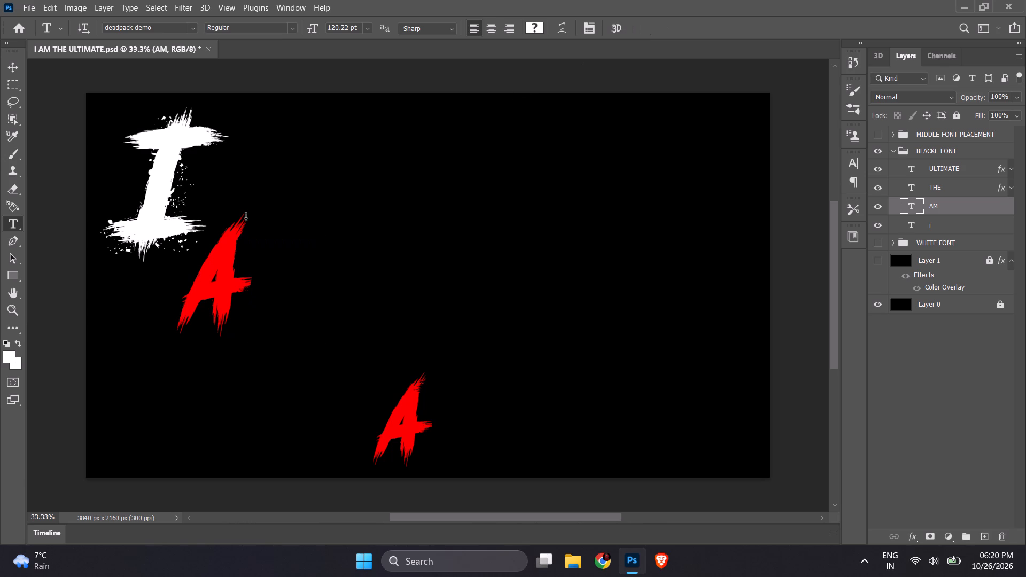
{"action": "scroll", "coordinate": [246, 218], "scroll_direction": "left", "scroll_amount": 1}
{"action": "left_click", "coordinate": [197, 211]}
{"action": "left_click_drag", "start_coordinate": [197, 211], "coordinate": [150, 210]}
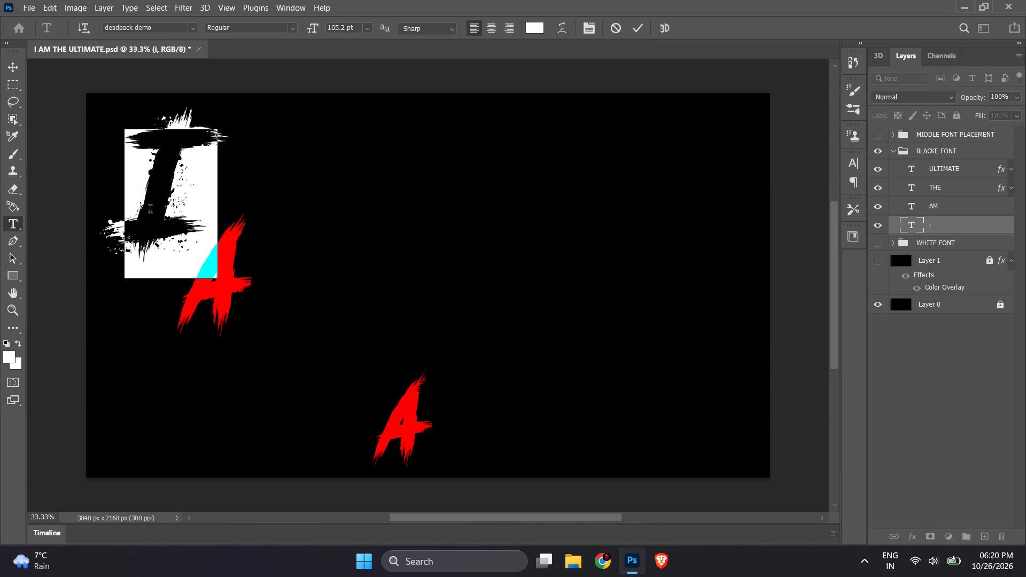
{"action": "left_click_drag", "start_coordinate": [150, 210], "coordinate": [145, 210]}
{"action": "left_click", "coordinate": [533, 27]}
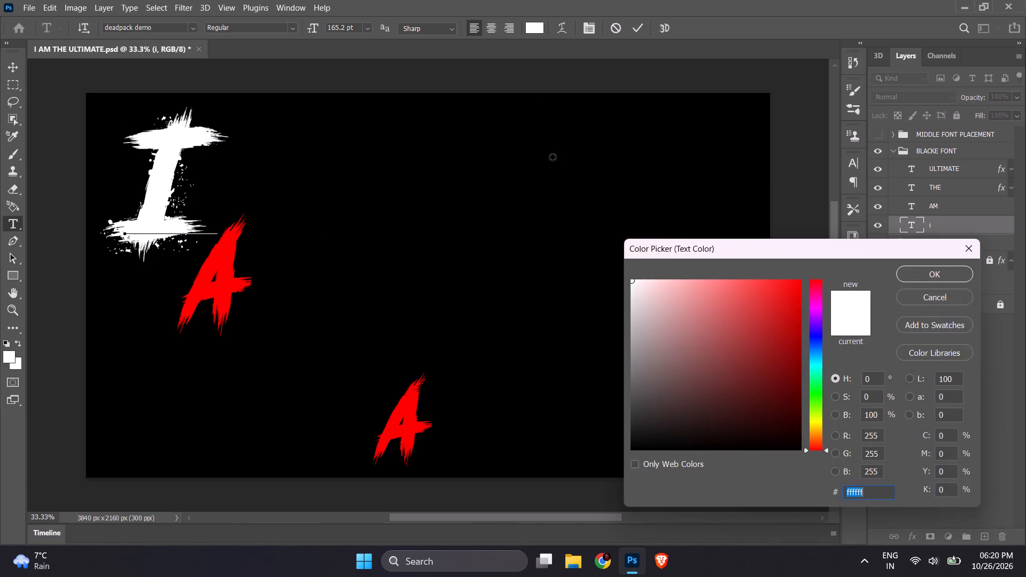
{"action": "left_click_drag", "start_coordinate": [681, 317], "coordinate": [575, 496]}
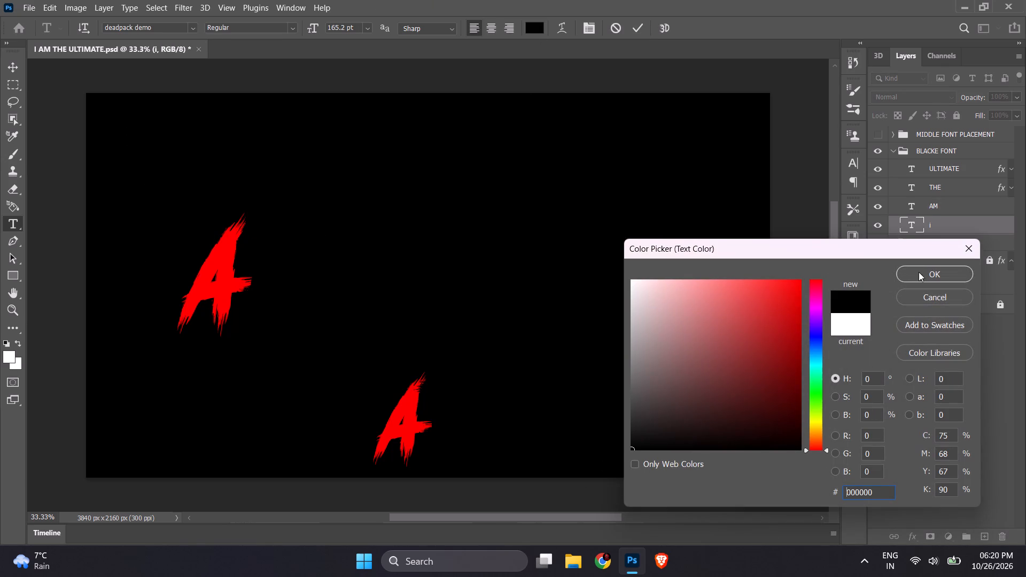
{"action": "left_click", "coordinate": [919, 272]}
{"action": "left_click", "coordinate": [644, 30]}
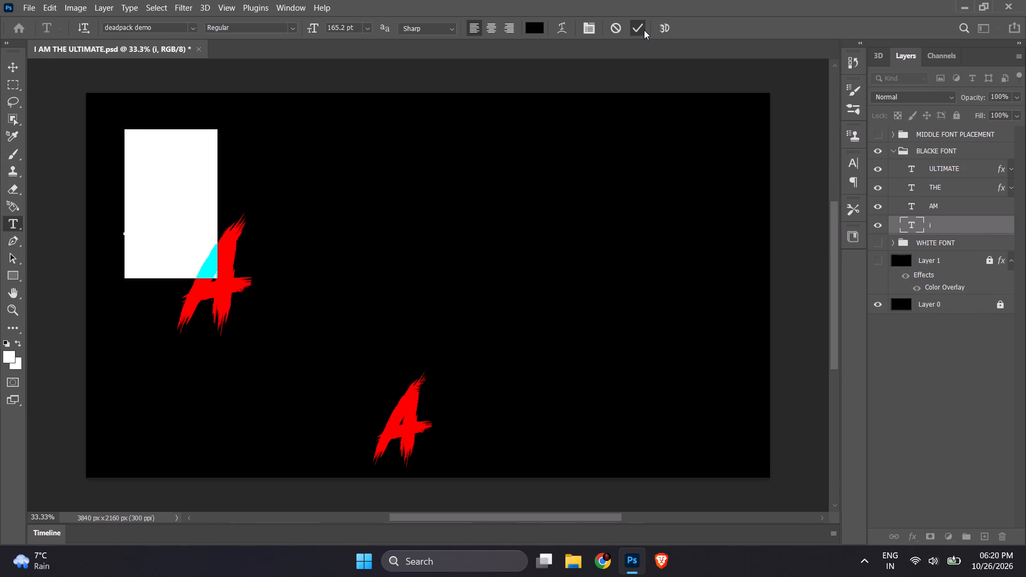
Collapse the BLACKE FONT group and preview its lettering against the white Layer 1 background, hiding Layer 1 again.
{"action": "left_click", "coordinate": [893, 153]}
{"action": "left_click", "coordinate": [877, 184]}
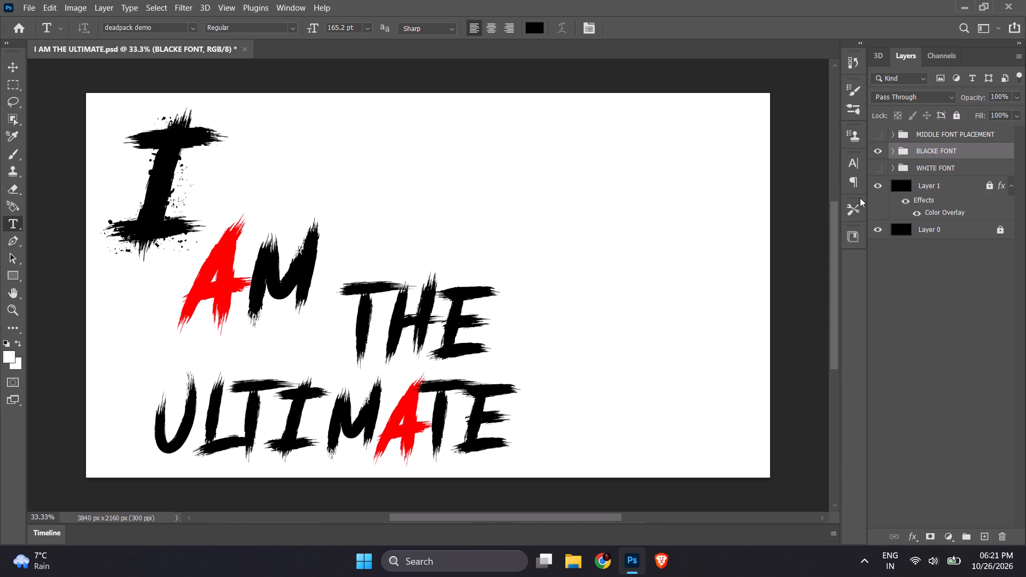
{"action": "left_click", "coordinate": [875, 182]}
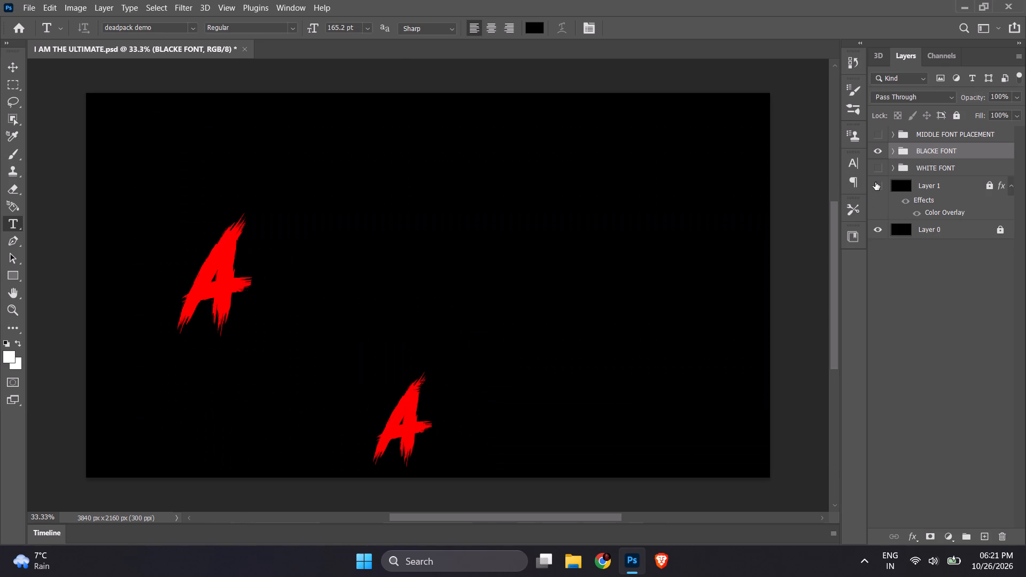
Hide the BLACKE FONT group and show the WHITE FONT group instead.
{"action": "left_click", "coordinate": [878, 150]}
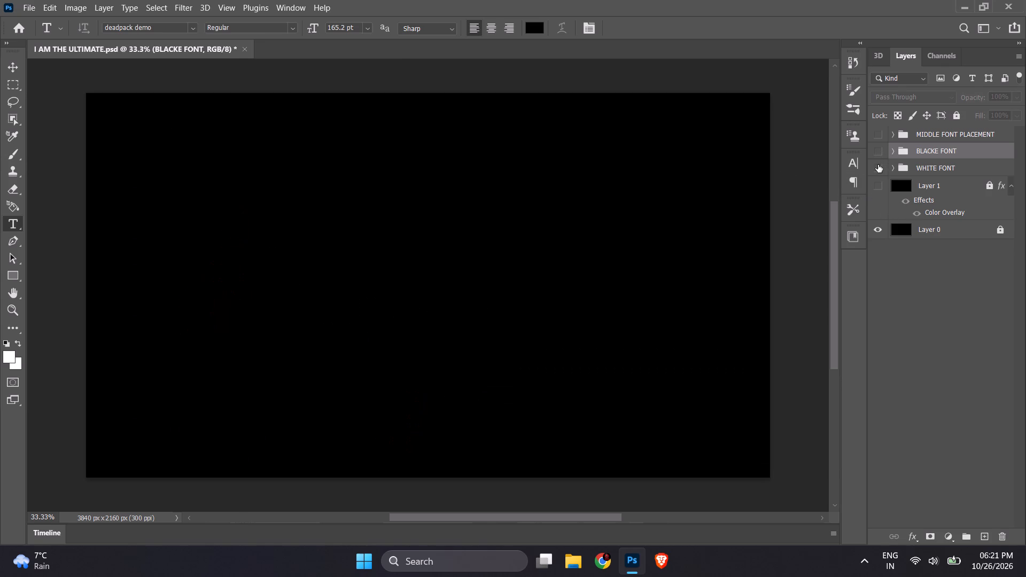
{"action": "left_click", "coordinate": [878, 165]}
Move the WHITE FONT group above BLACKE FONT as a separate group in the layer order, and deselect all layers.
{"action": "left_click_drag", "start_coordinate": [976, 166], "coordinate": [976, 151]}
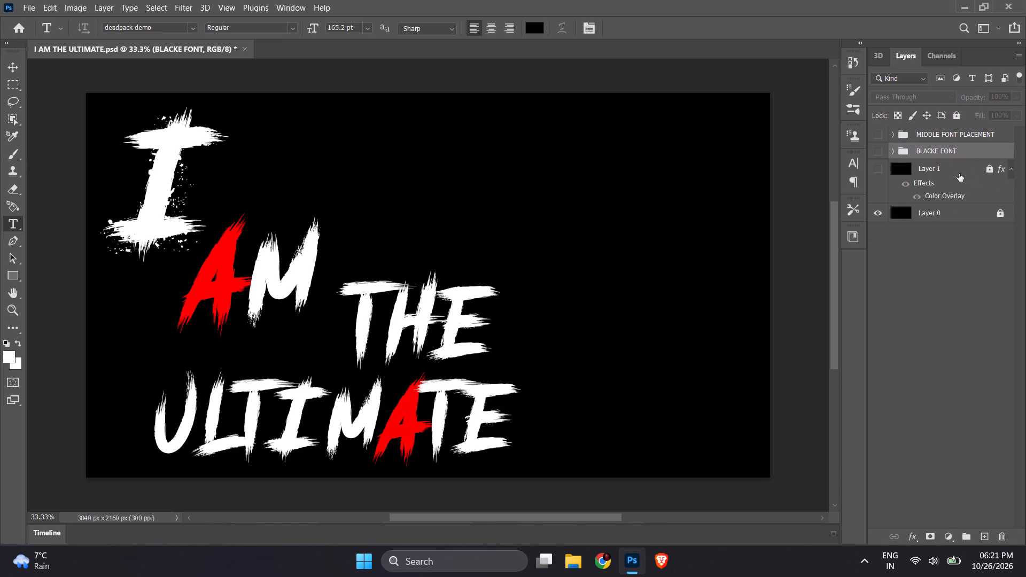
{"action": "key", "text": "ctrl+z"}
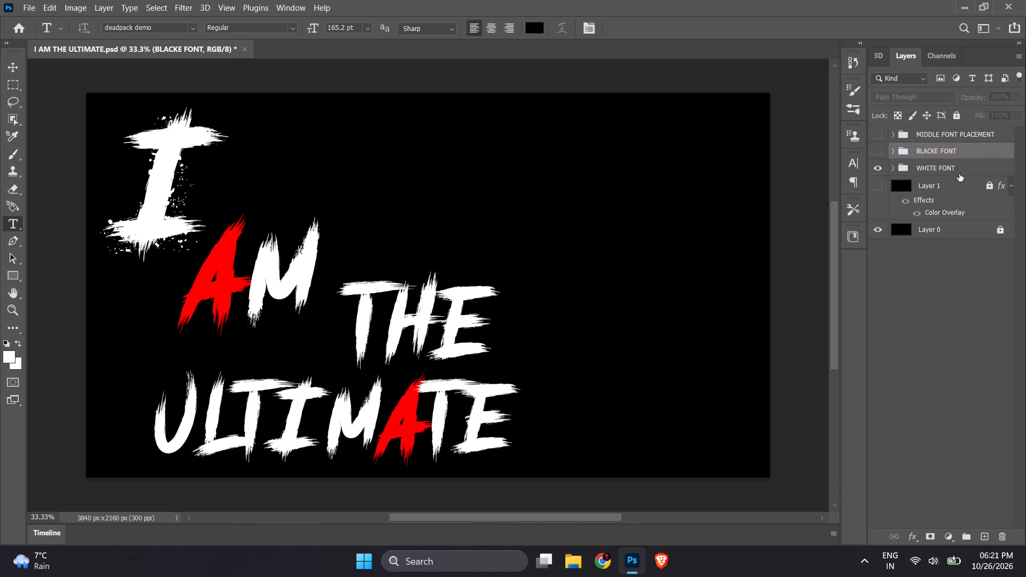
{"action": "left_click", "coordinate": [957, 171]}
{"action": "left_click_drag", "start_coordinate": [963, 170], "coordinate": [960, 162]}
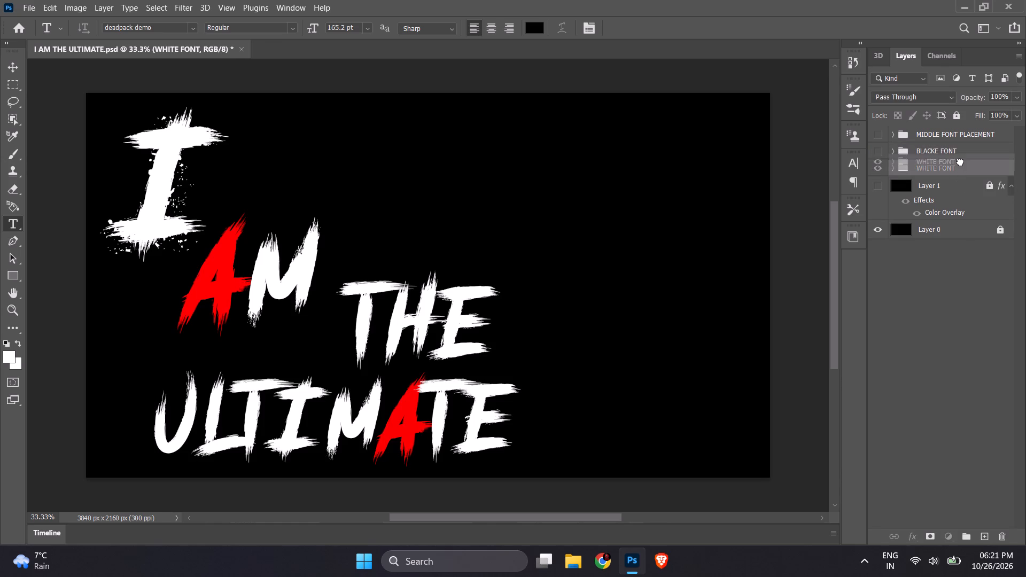
{"action": "left_click_drag", "start_coordinate": [960, 162], "coordinate": [954, 144]}
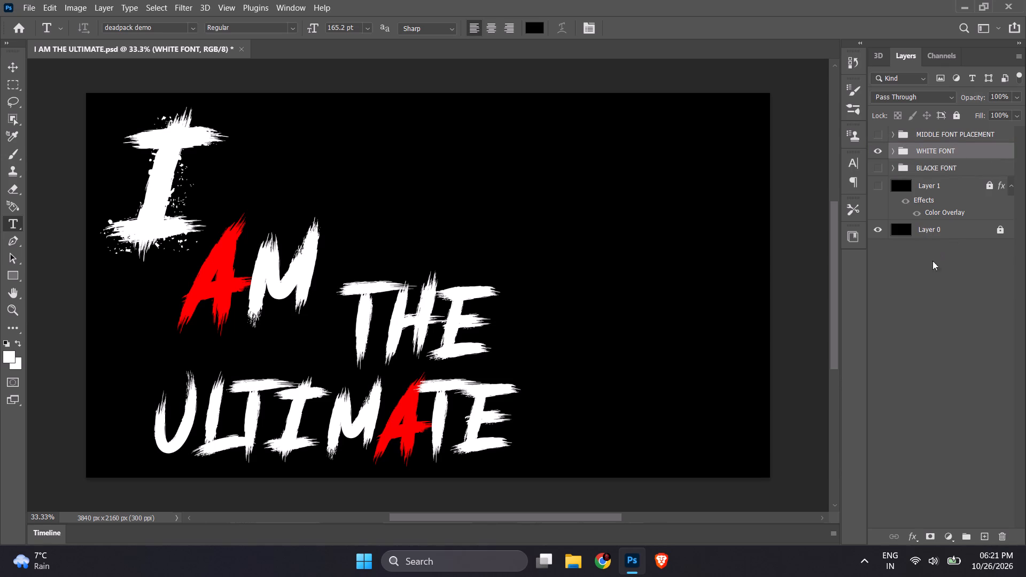
{"action": "left_click", "coordinate": [941, 279]}
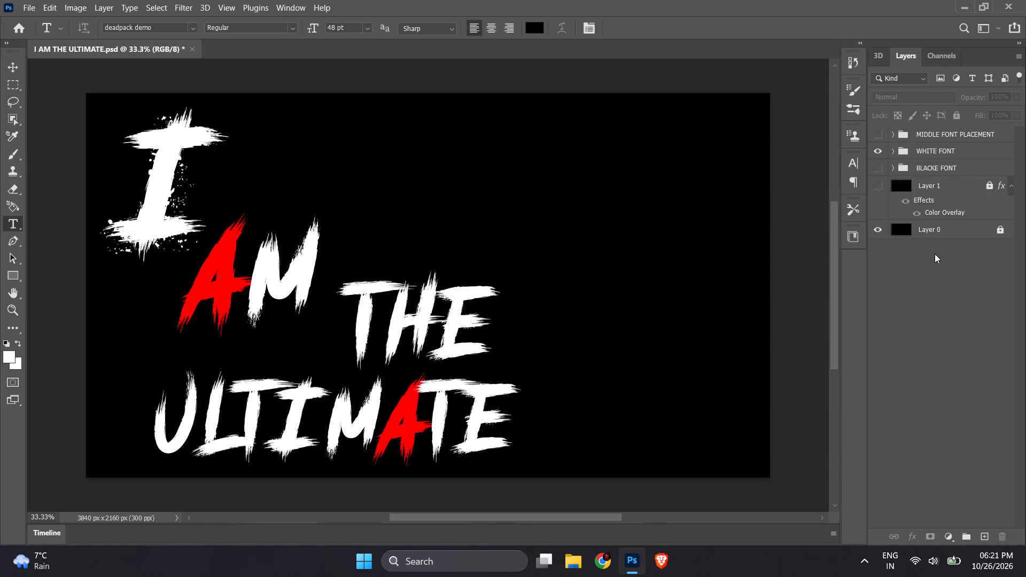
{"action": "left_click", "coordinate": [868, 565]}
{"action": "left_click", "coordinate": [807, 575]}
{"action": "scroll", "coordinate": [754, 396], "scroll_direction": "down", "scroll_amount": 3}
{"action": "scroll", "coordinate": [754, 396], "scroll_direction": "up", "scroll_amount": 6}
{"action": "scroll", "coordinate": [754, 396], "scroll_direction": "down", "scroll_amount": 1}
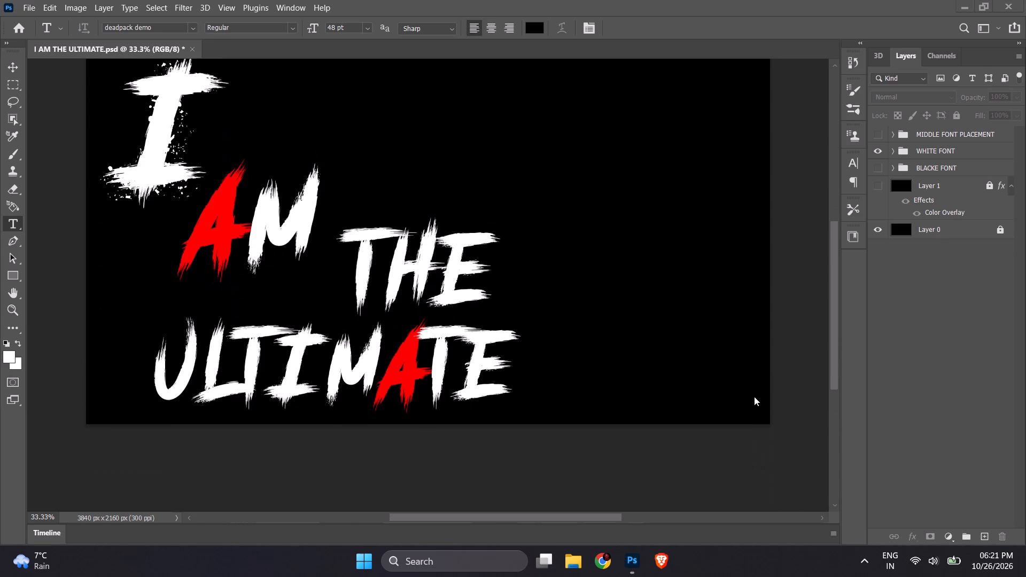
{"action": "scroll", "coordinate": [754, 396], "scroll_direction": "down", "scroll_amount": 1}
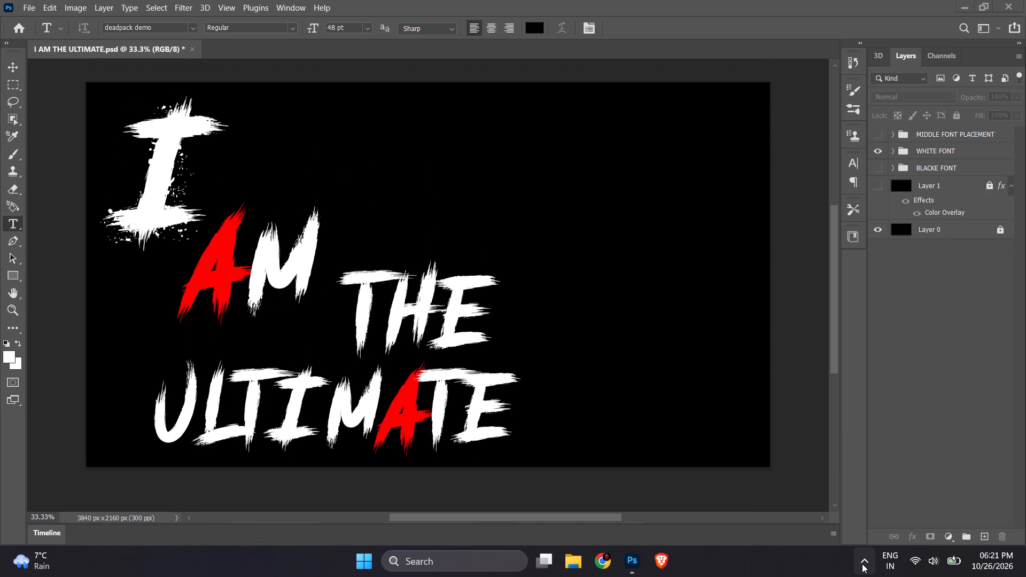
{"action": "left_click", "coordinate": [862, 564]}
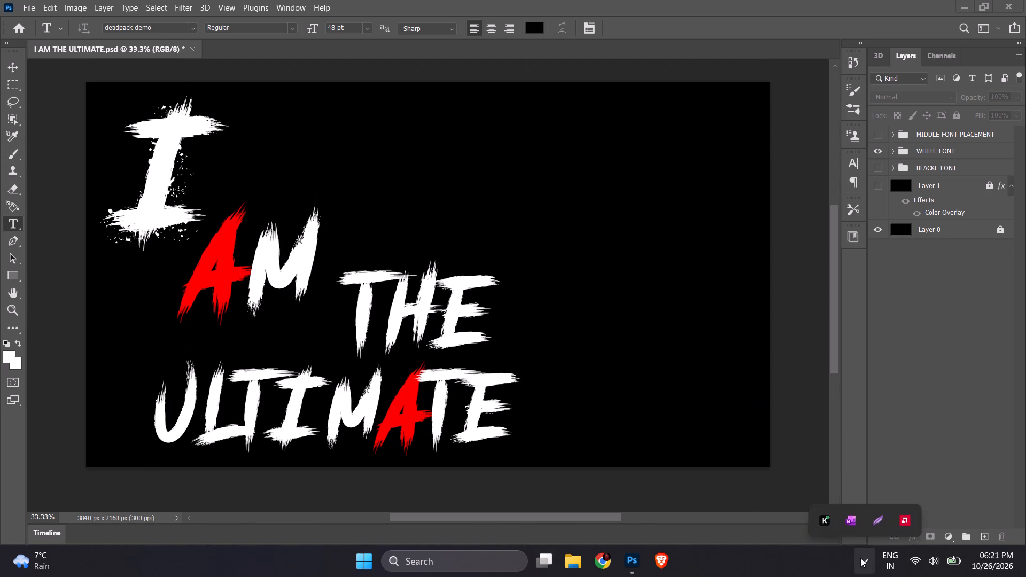
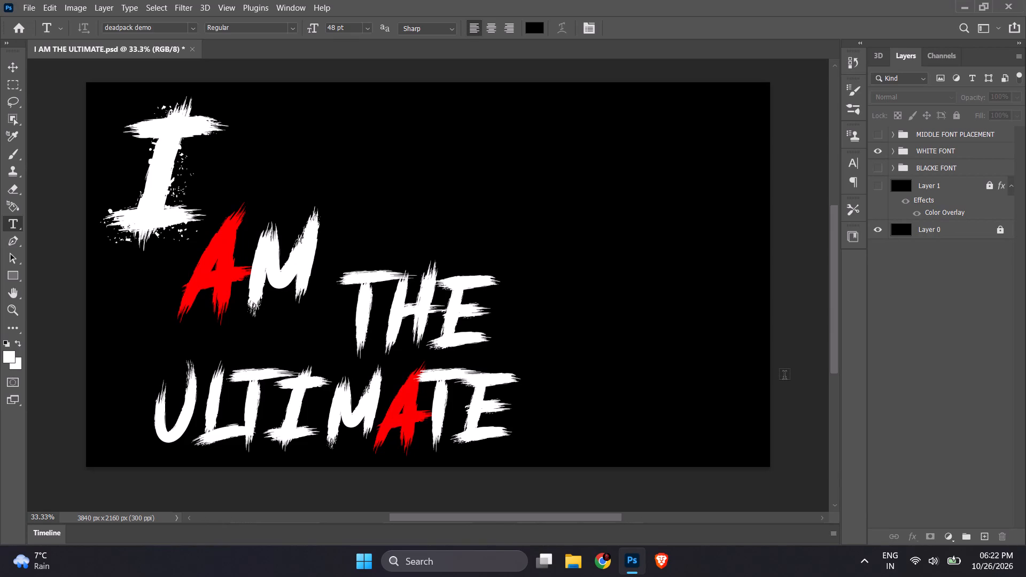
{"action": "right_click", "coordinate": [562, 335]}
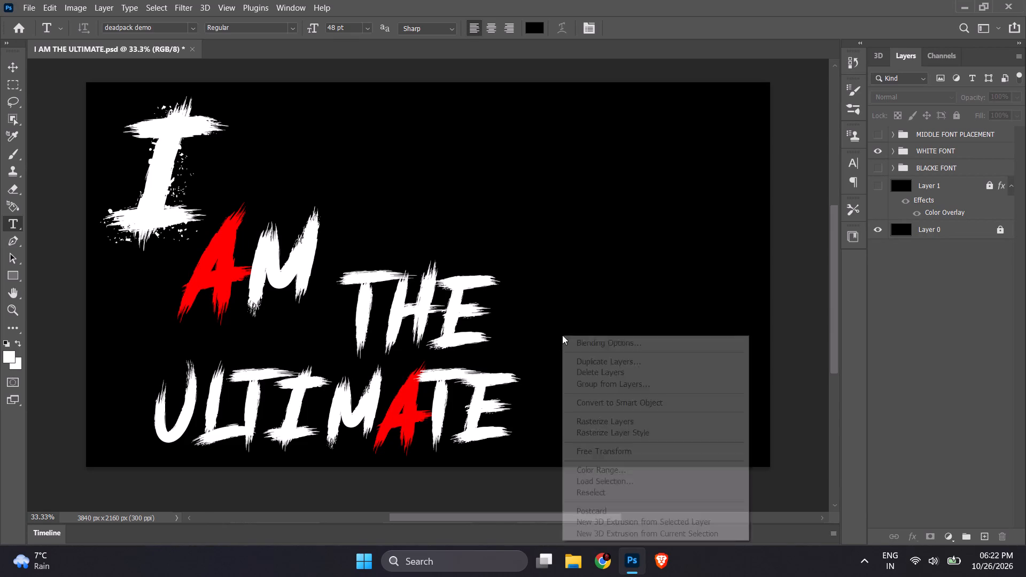